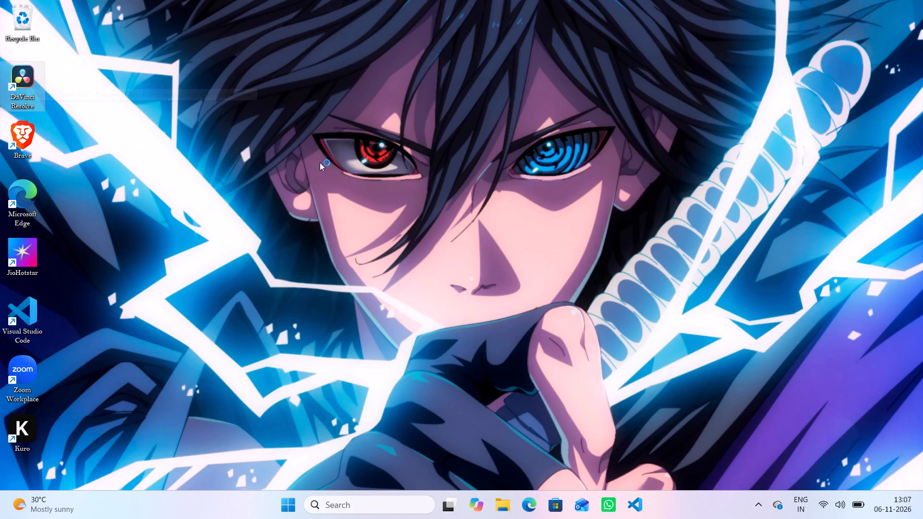
Launch DaVinci Resolve from the desktop and skip the offered 21.2 software update.
double_click(23, 84)
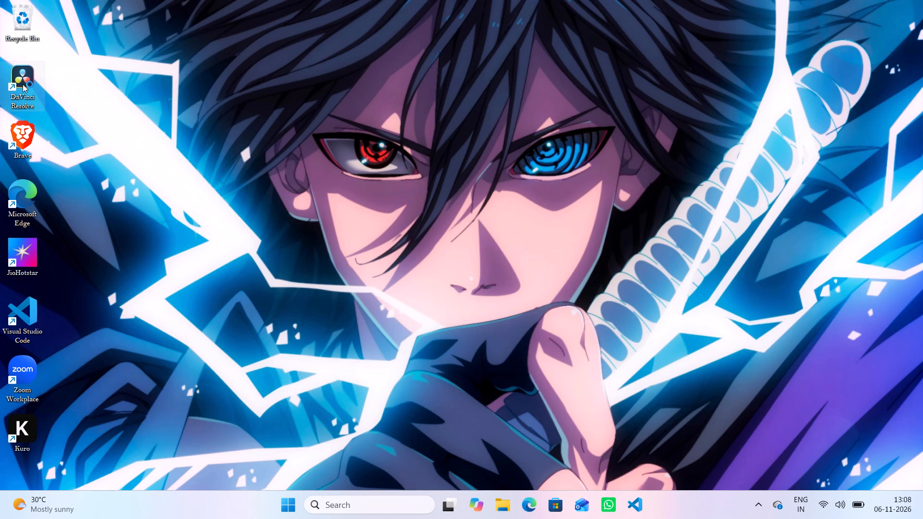
left_click(656, 508)
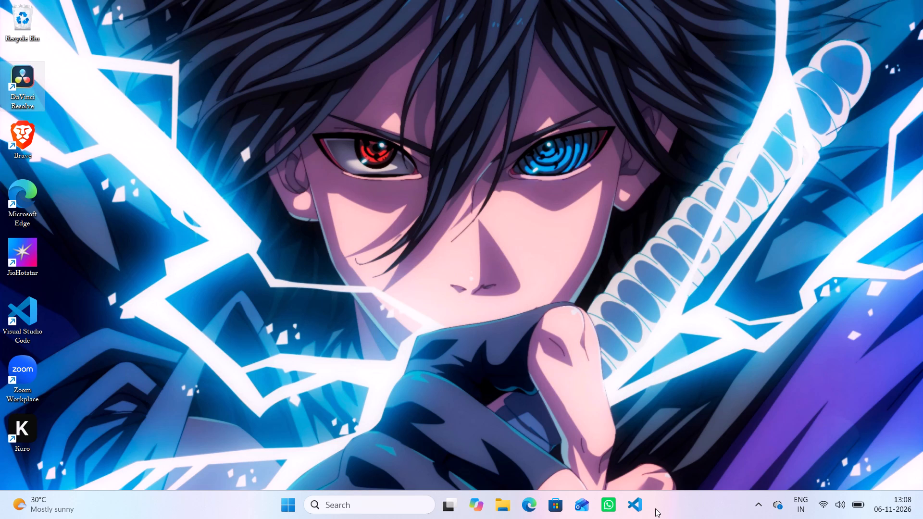
double_click(24, 74)
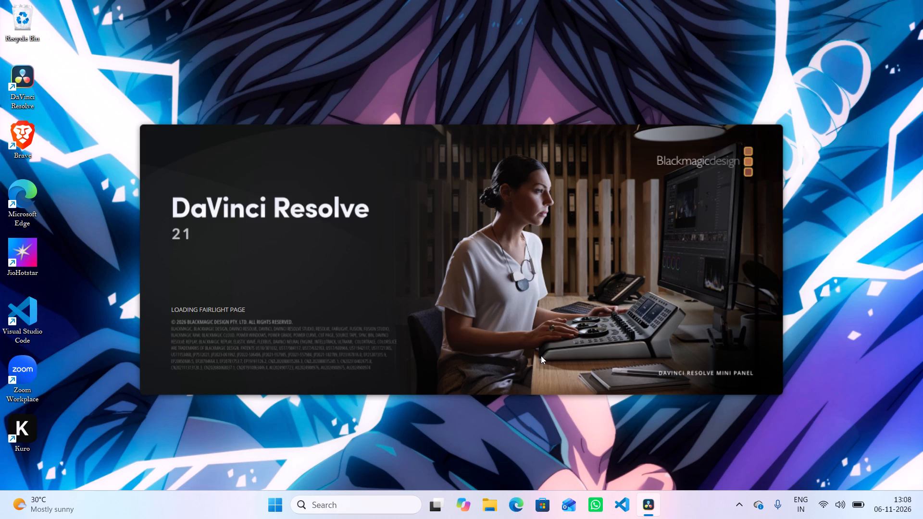
left_click(559, 337)
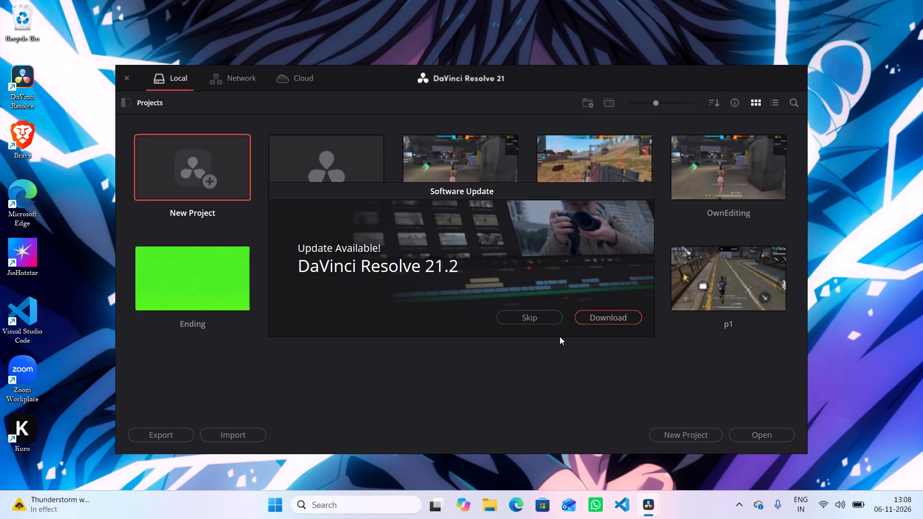
left_click(538, 321)
left_click(536, 382)
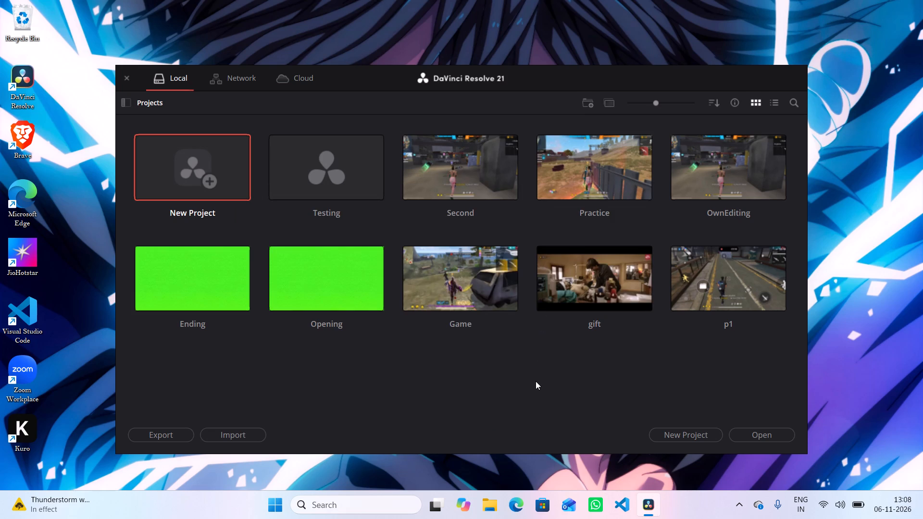
left_click(536, 381)
left_click_drag(536, 380, 536, 374)
triple_click(536, 374)
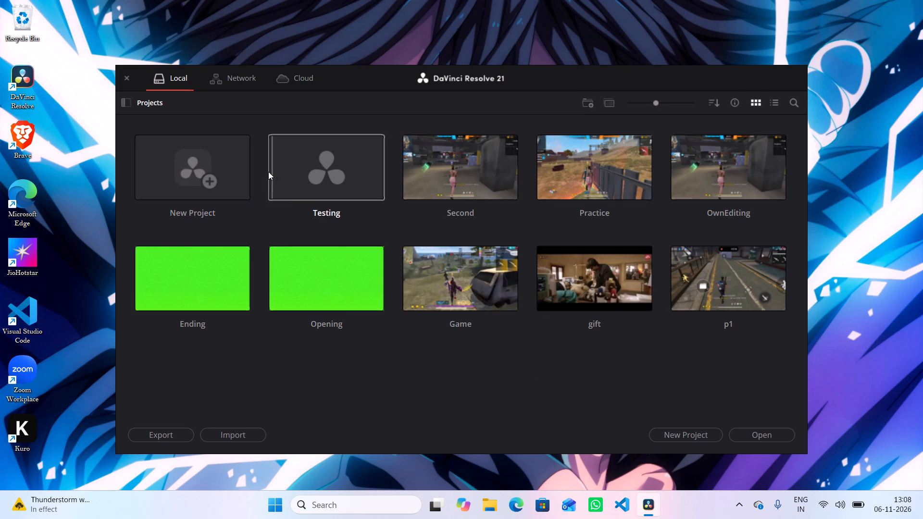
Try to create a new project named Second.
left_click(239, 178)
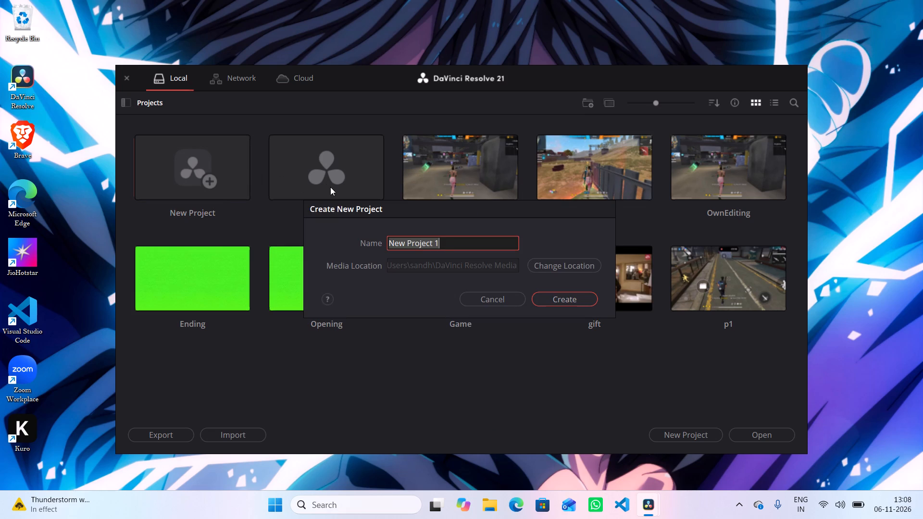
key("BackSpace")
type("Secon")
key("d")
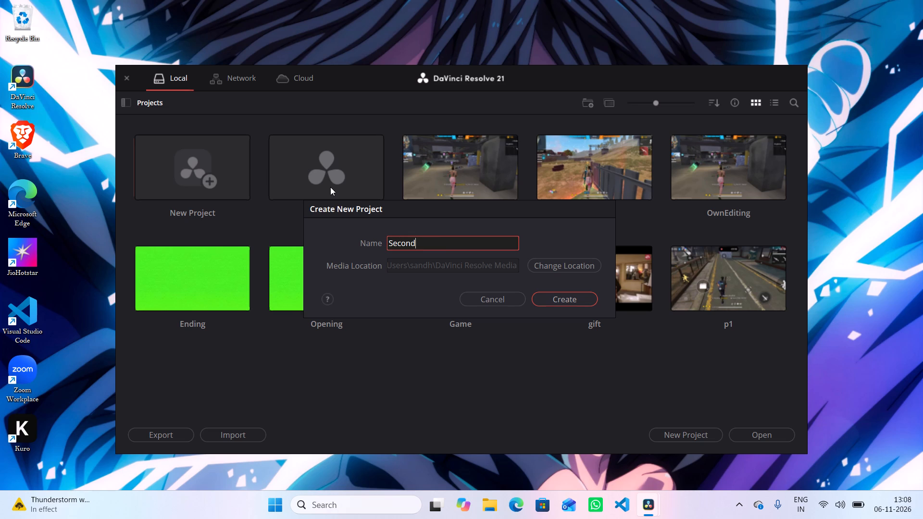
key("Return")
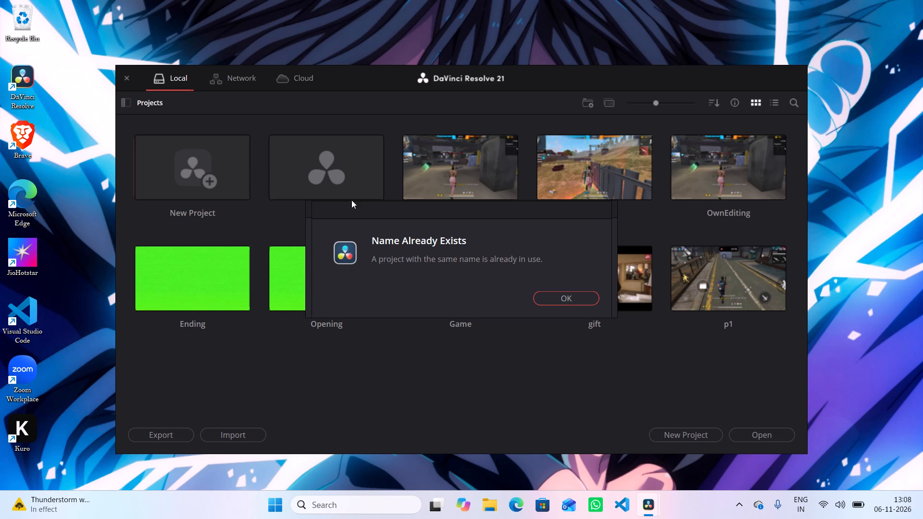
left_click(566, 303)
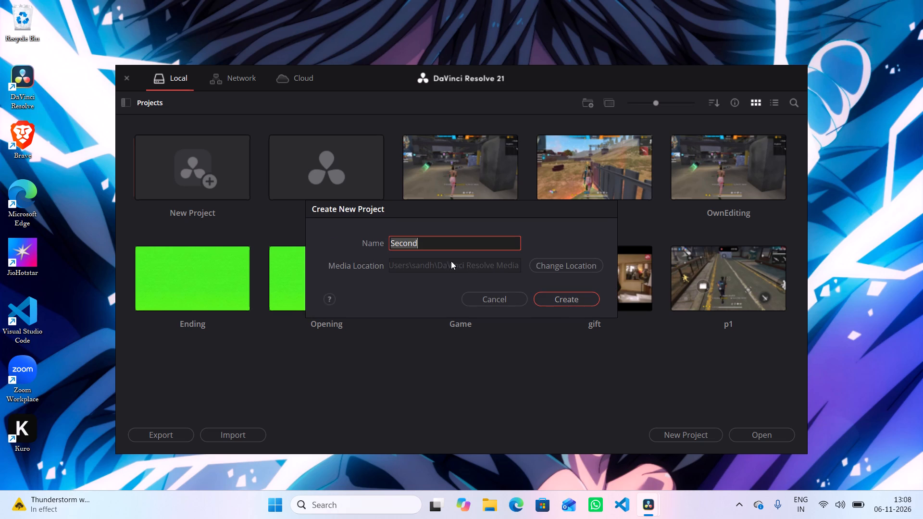
Name the new project thrid and create it.
key("BackSpace")
key("BackSpace")
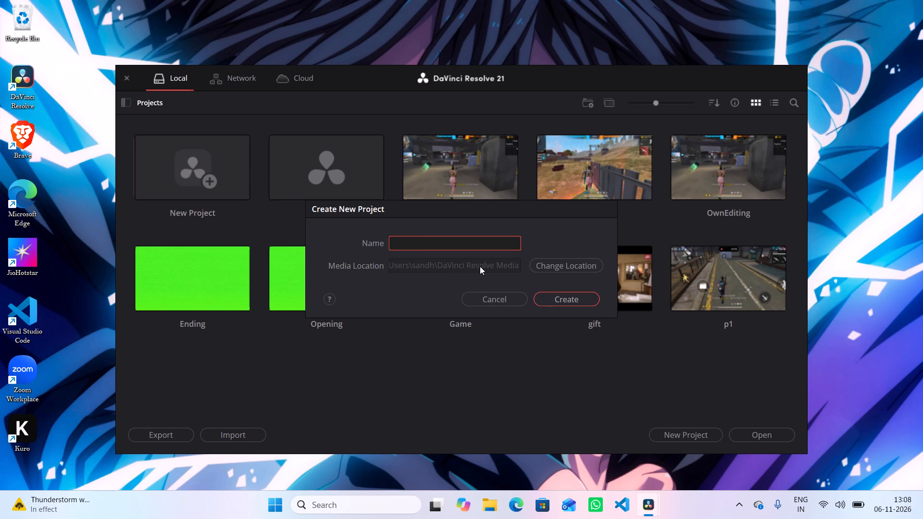
key("t")
type("hrid")
left_click(557, 299)
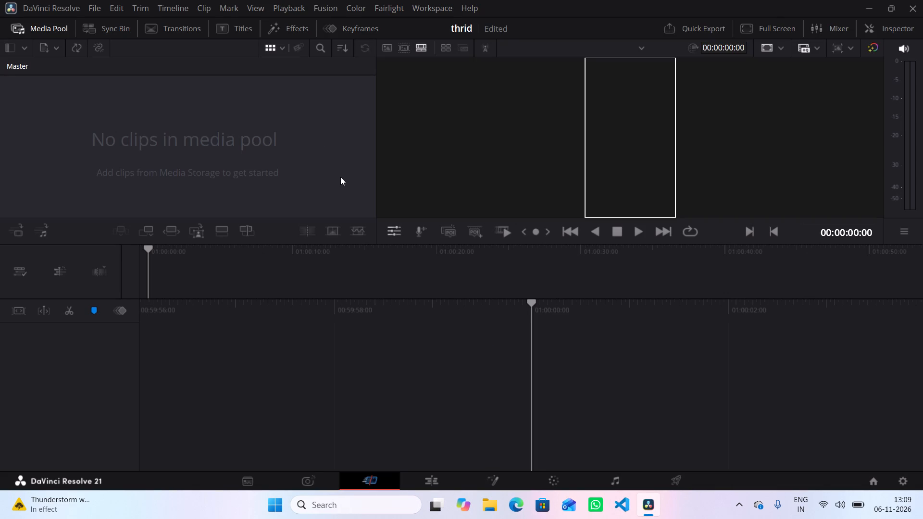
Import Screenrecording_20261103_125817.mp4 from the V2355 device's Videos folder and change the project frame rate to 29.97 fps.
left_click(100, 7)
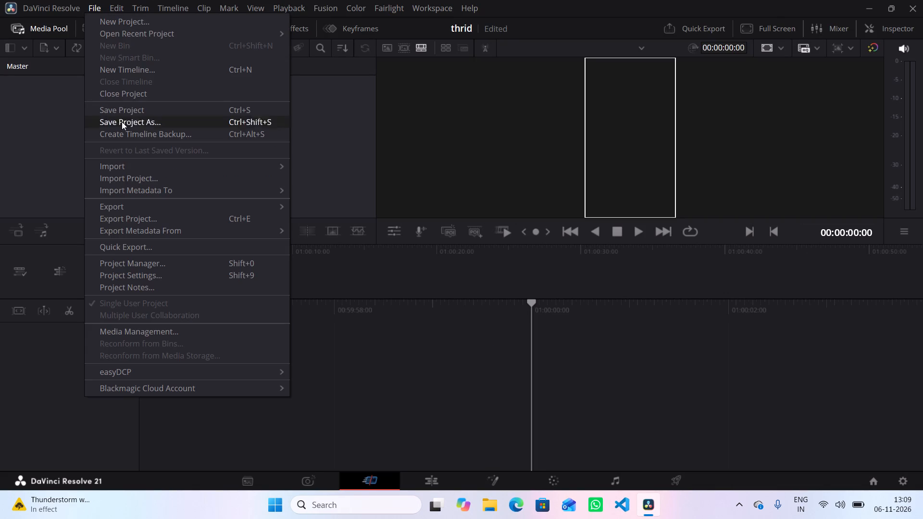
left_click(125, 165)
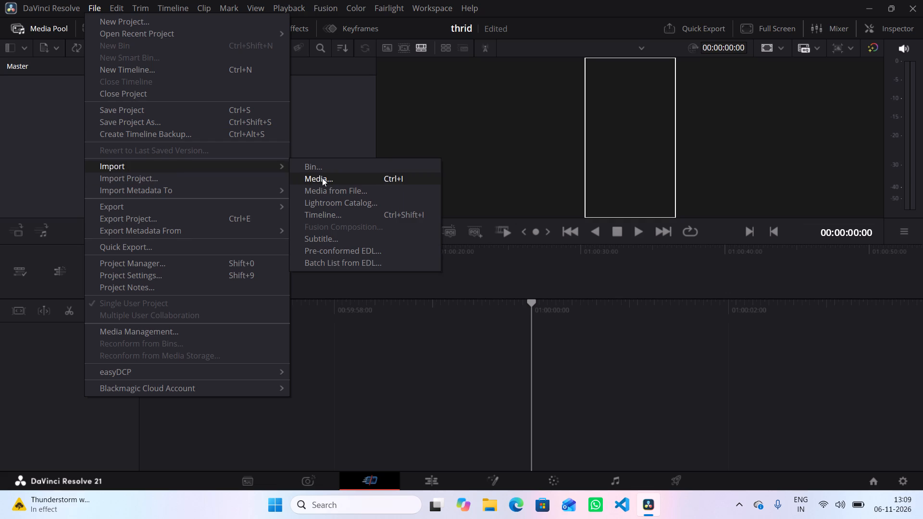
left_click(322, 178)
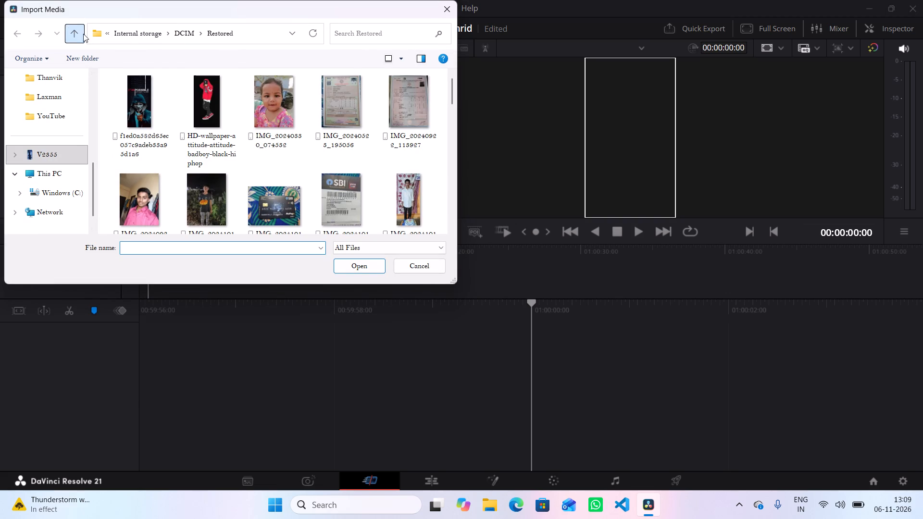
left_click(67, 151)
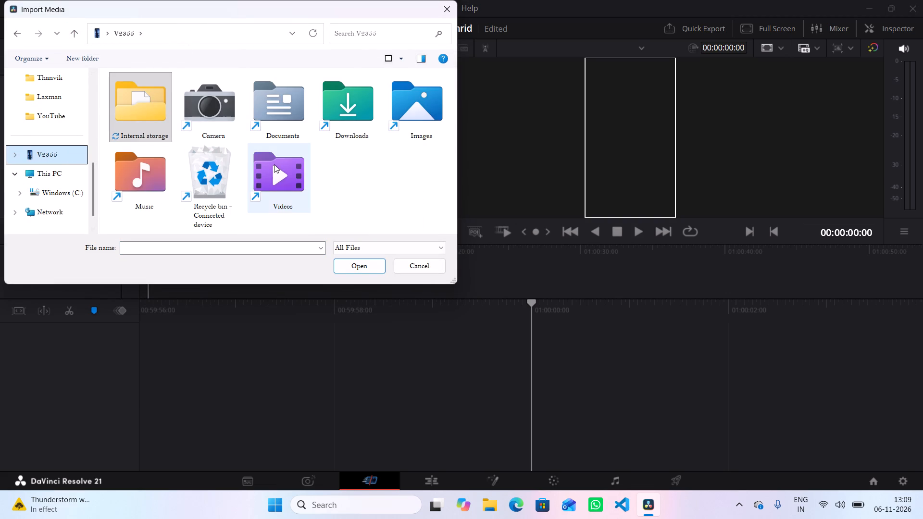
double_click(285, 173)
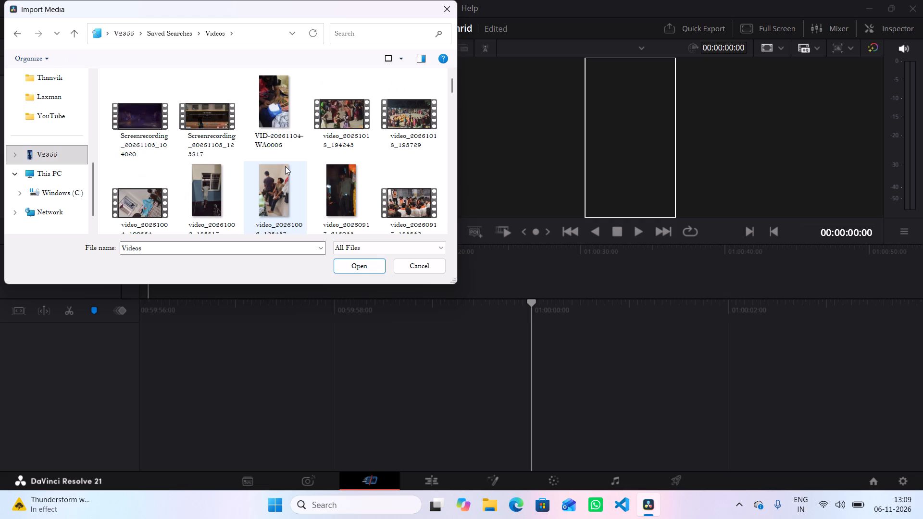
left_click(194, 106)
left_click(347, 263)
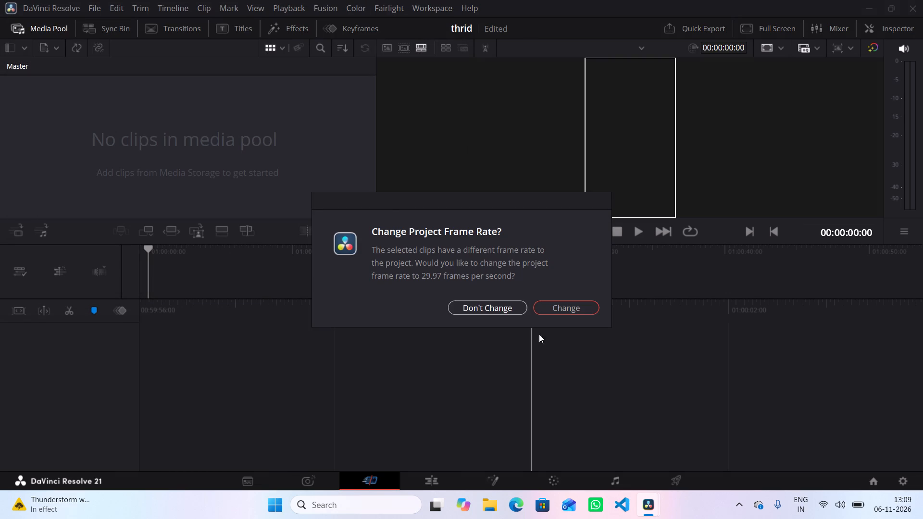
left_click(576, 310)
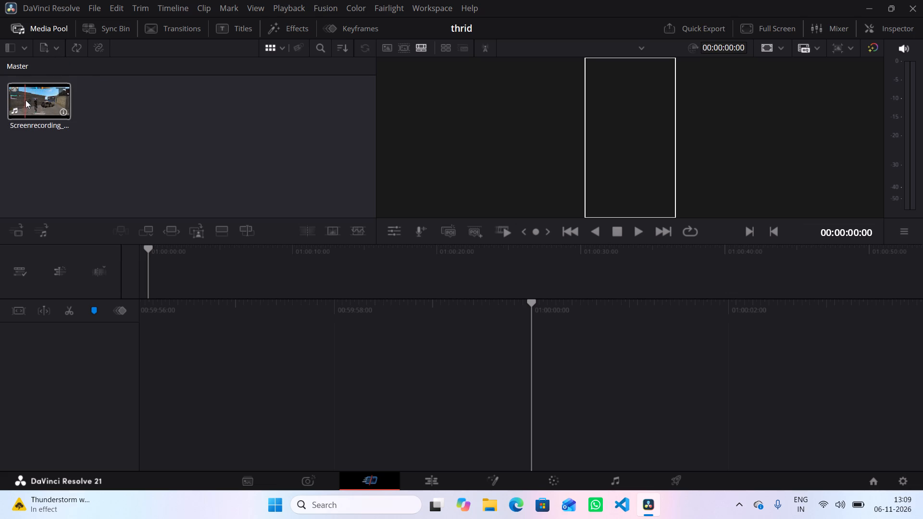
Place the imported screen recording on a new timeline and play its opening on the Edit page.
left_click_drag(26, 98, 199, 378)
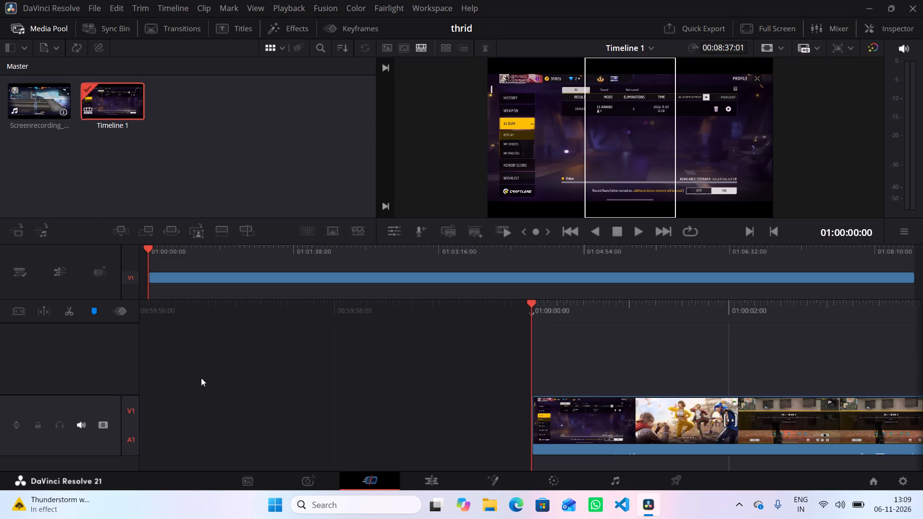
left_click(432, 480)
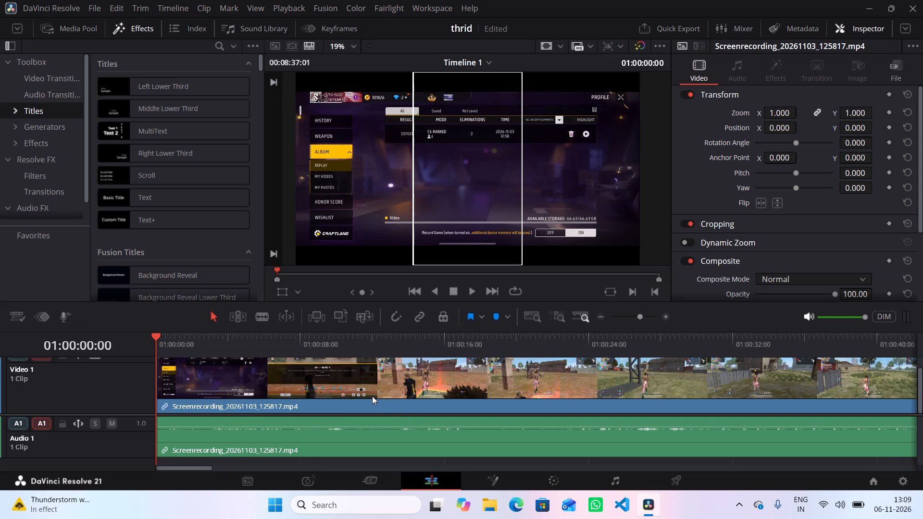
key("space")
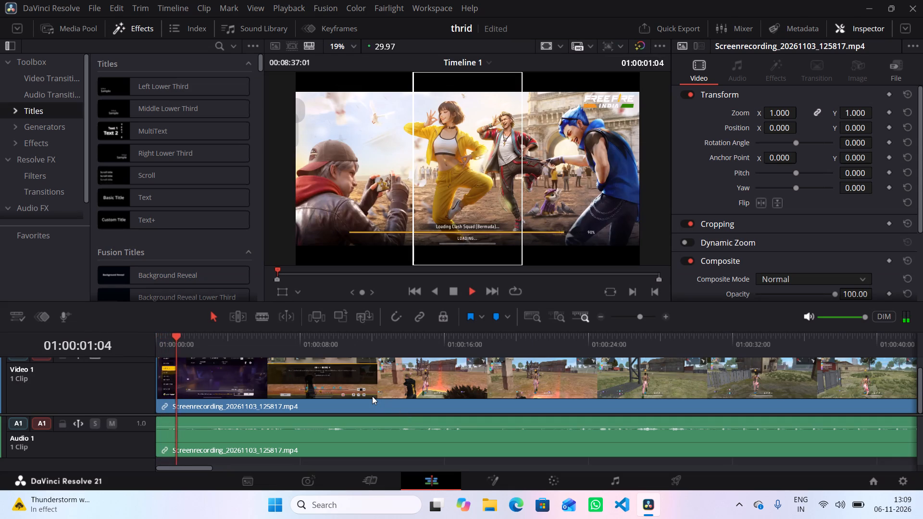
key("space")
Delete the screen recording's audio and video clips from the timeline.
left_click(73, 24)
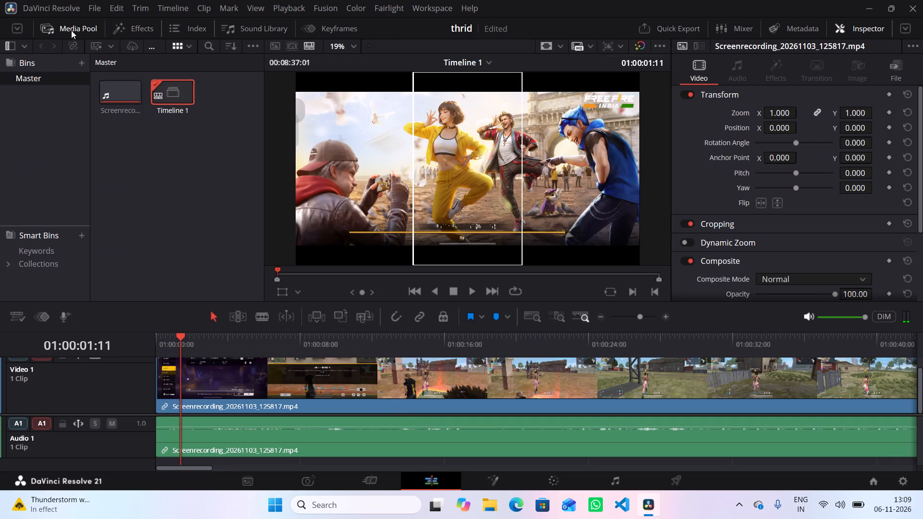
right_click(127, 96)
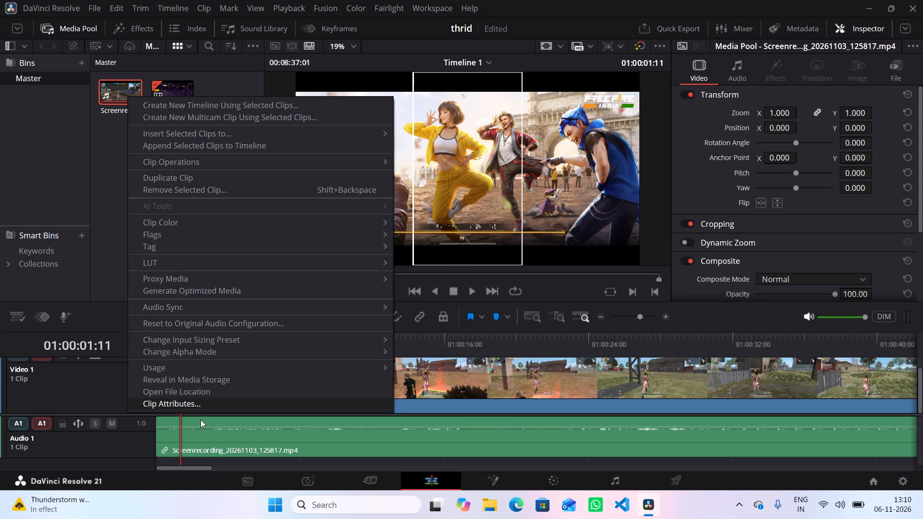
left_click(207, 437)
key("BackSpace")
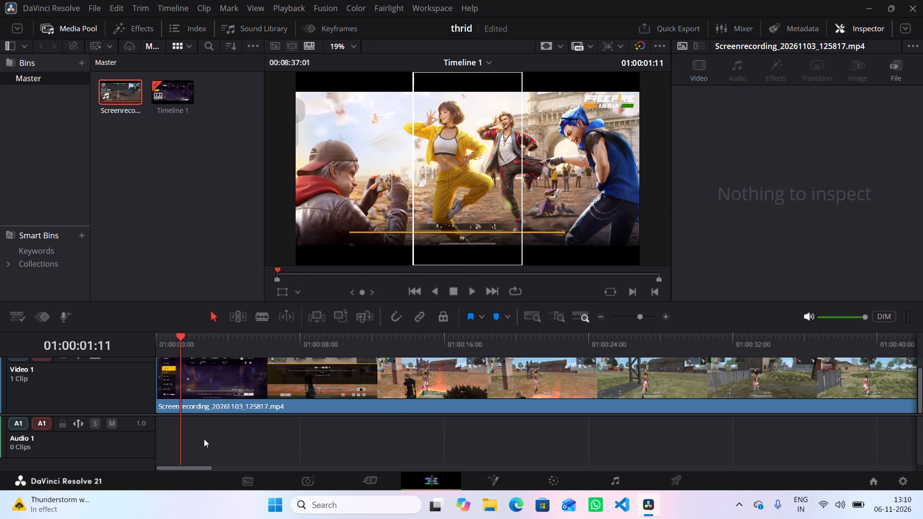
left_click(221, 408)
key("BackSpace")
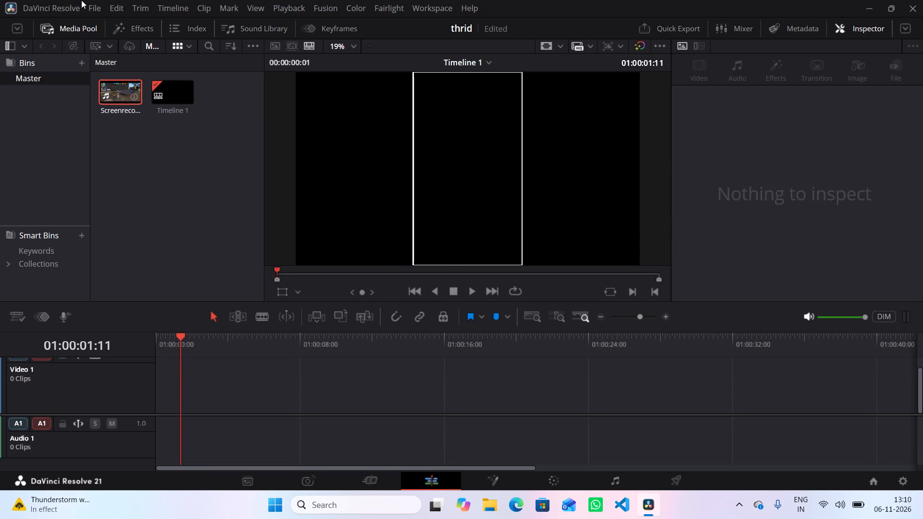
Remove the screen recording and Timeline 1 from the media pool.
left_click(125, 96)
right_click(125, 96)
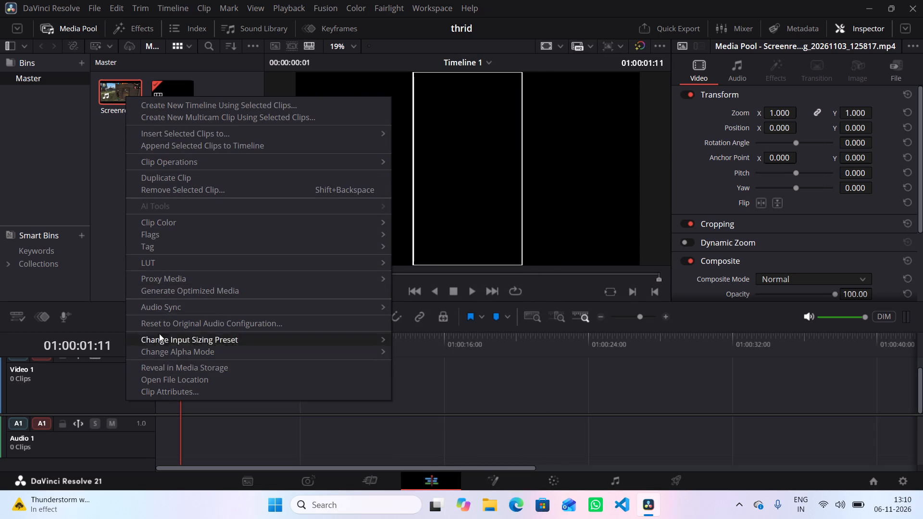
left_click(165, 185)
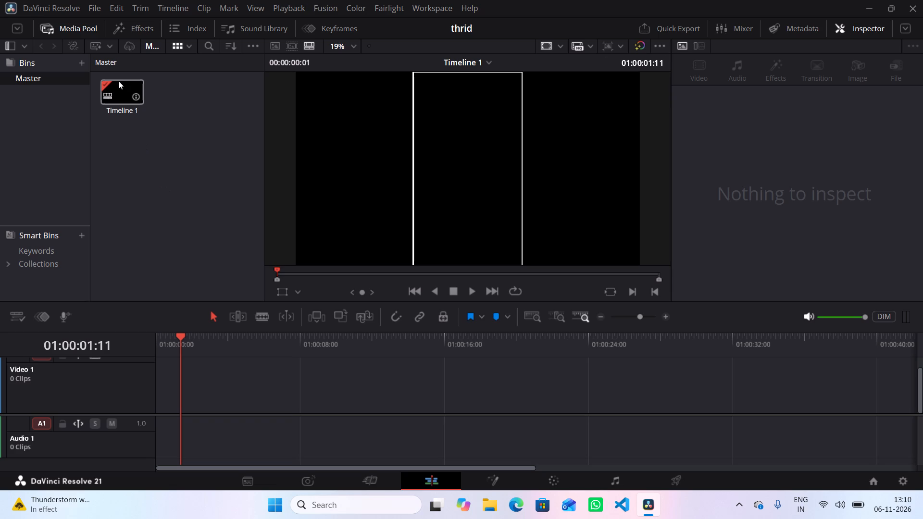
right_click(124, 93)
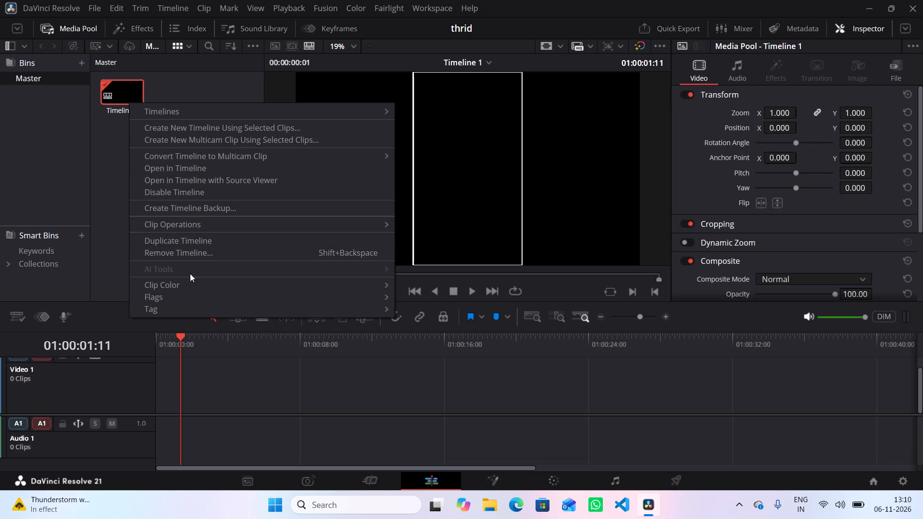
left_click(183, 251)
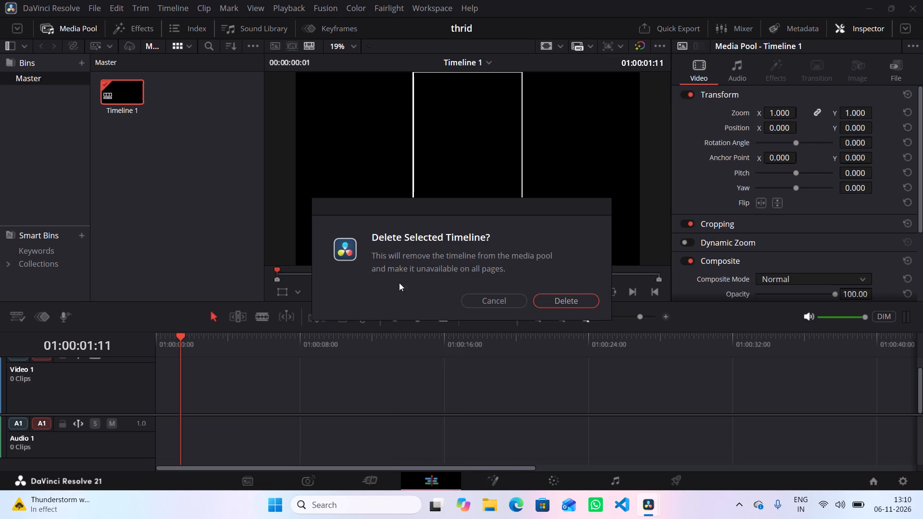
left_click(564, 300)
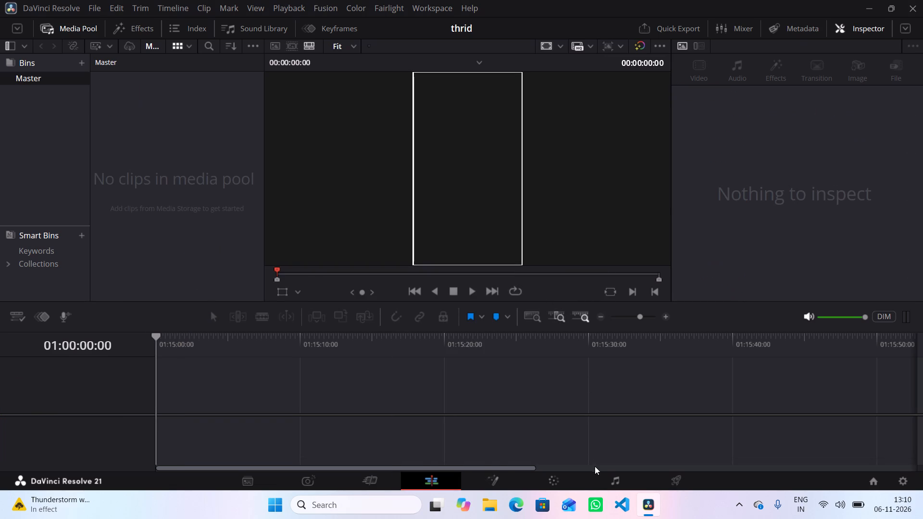
Switch to File Explorer, open the V2355 device's Videos folder and refresh its file list.
left_click(485, 501)
left_click(50, 378)
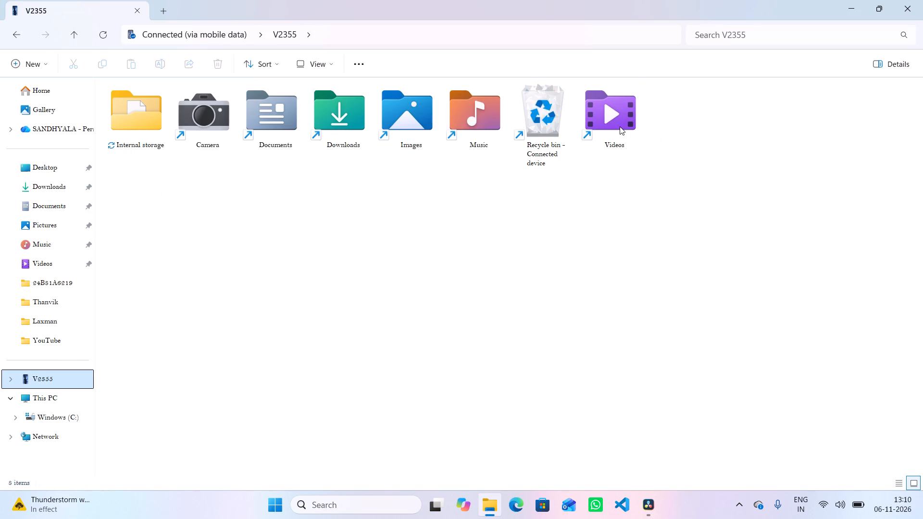
double_click(620, 126)
scroll(207, 186, "up", 2)
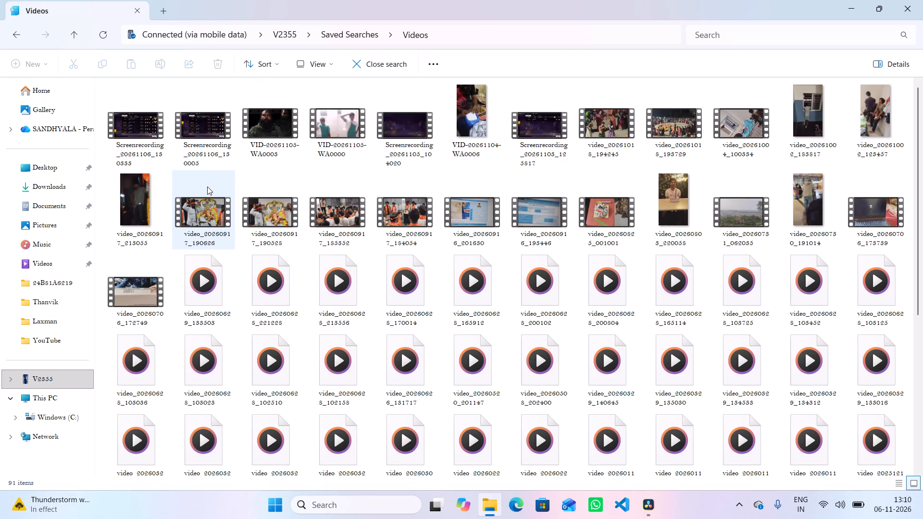
scroll(207, 186, "up", 5)
left_click(99, 34)
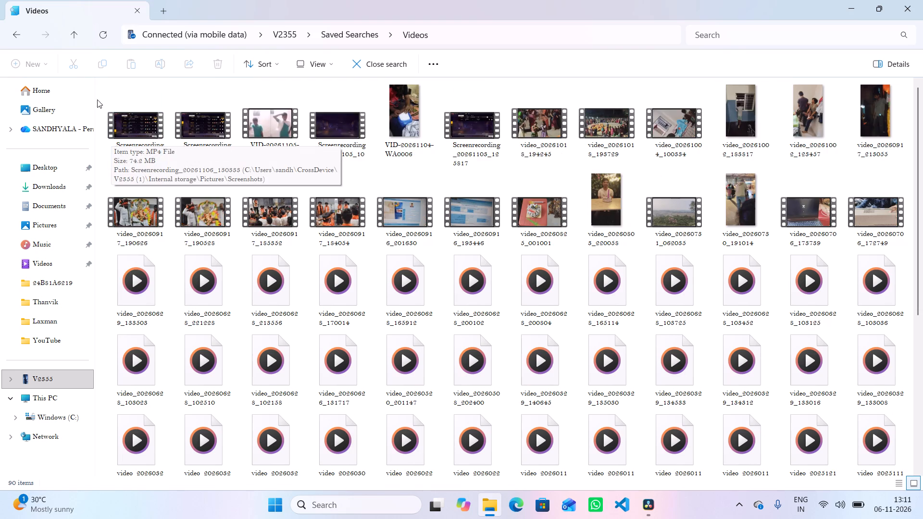
left_click(100, 40)
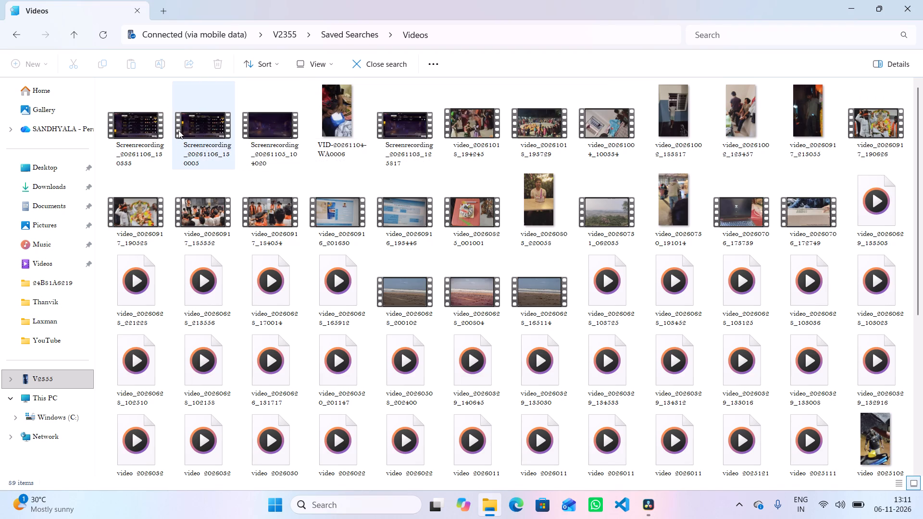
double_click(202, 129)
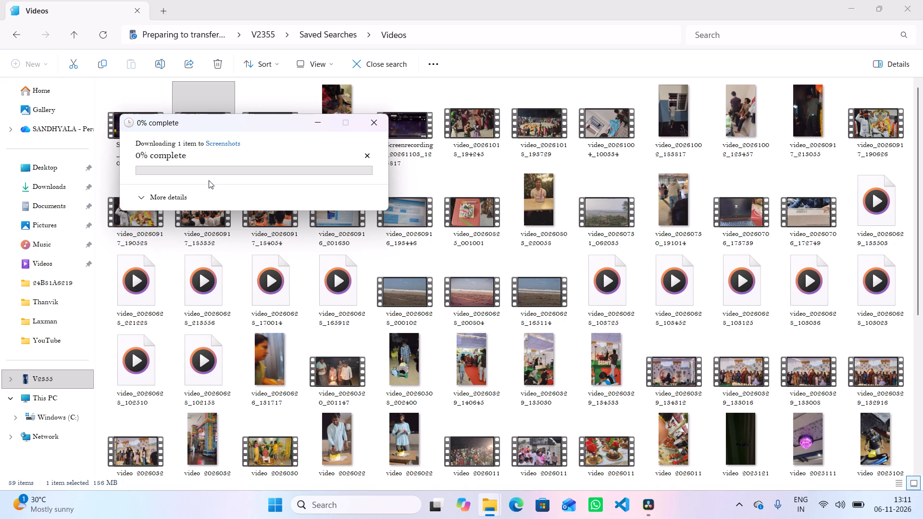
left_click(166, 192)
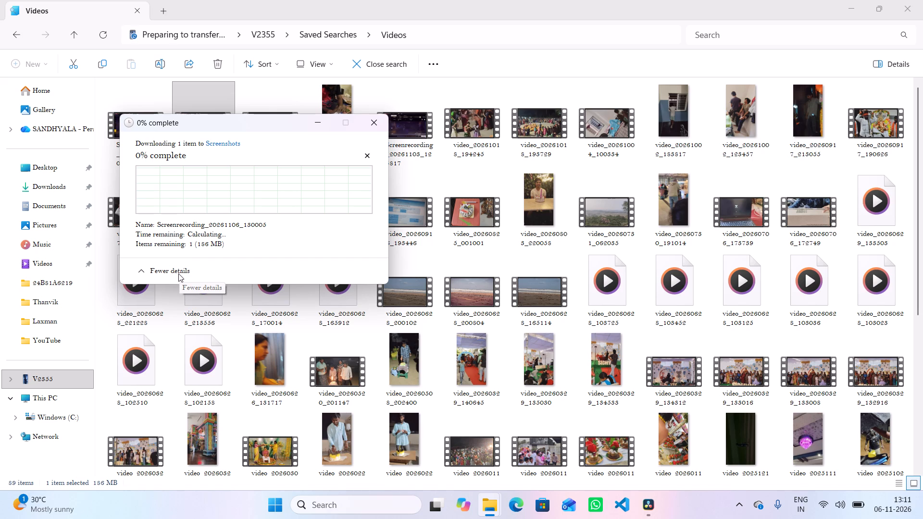
Collapse the download's details and switch the Wi-Fi connection to the Jaysriboys2floorA_5G network.
left_click(158, 273)
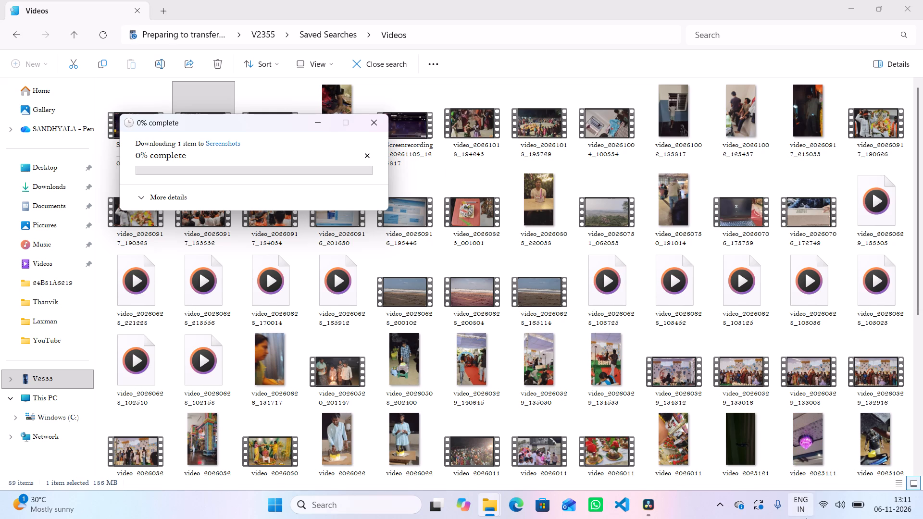
left_click(833, 497)
left_click(833, 504)
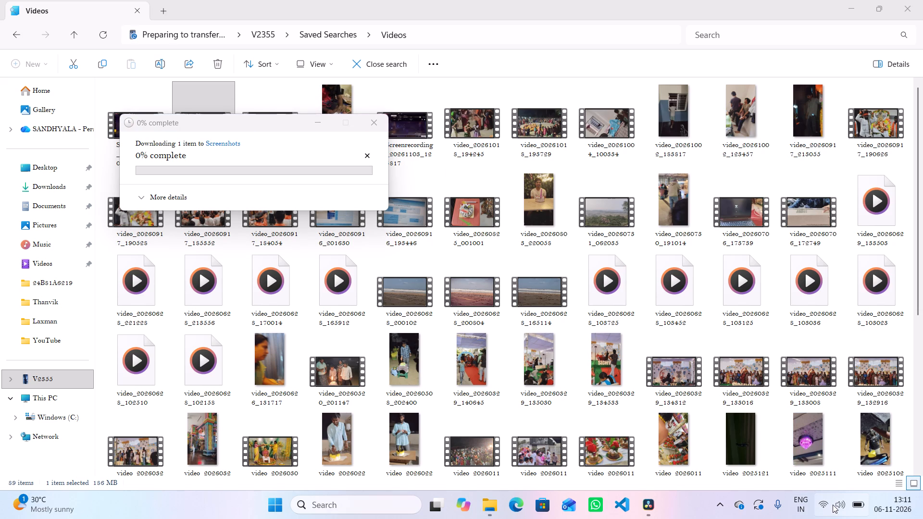
left_click(823, 505)
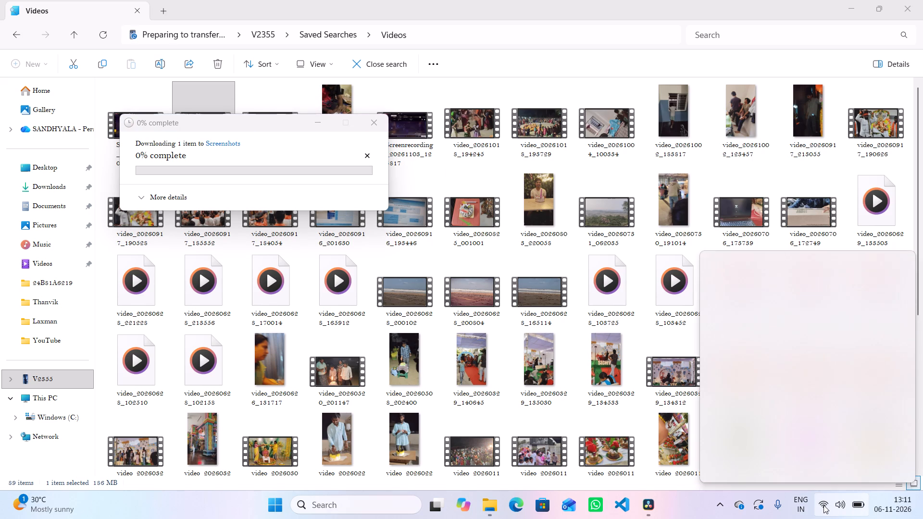
left_click(762, 291)
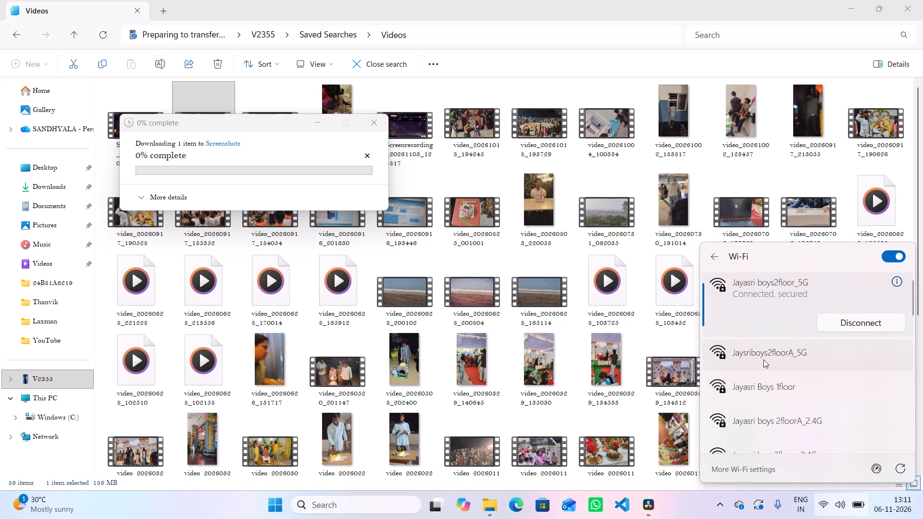
left_click(763, 359)
left_click(845, 375)
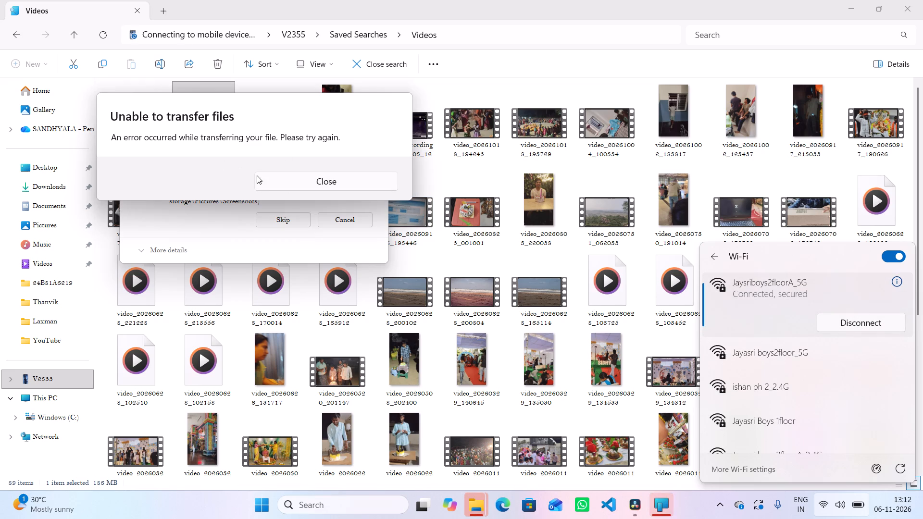
Dismiss the transfer error, cancel the interrupted download, and open the second 20261106 screen recording to restart its download.
left_click(307, 189)
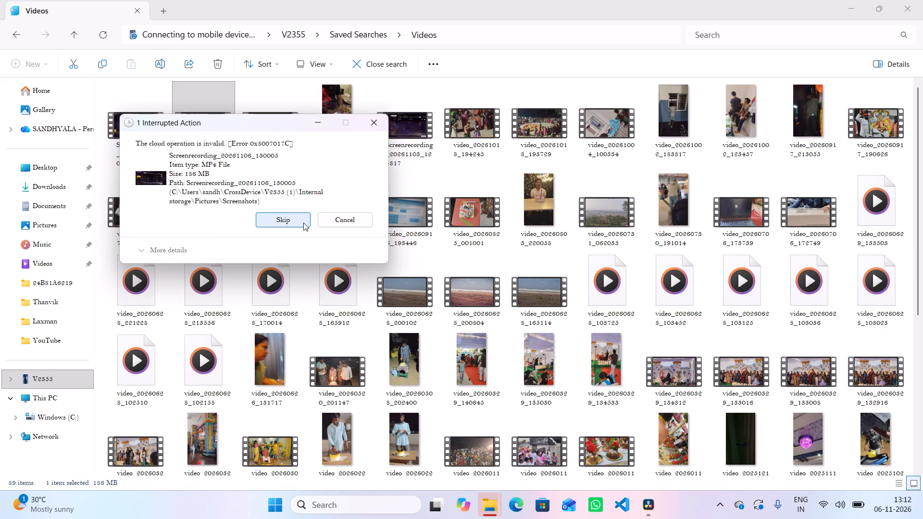
left_click(332, 221)
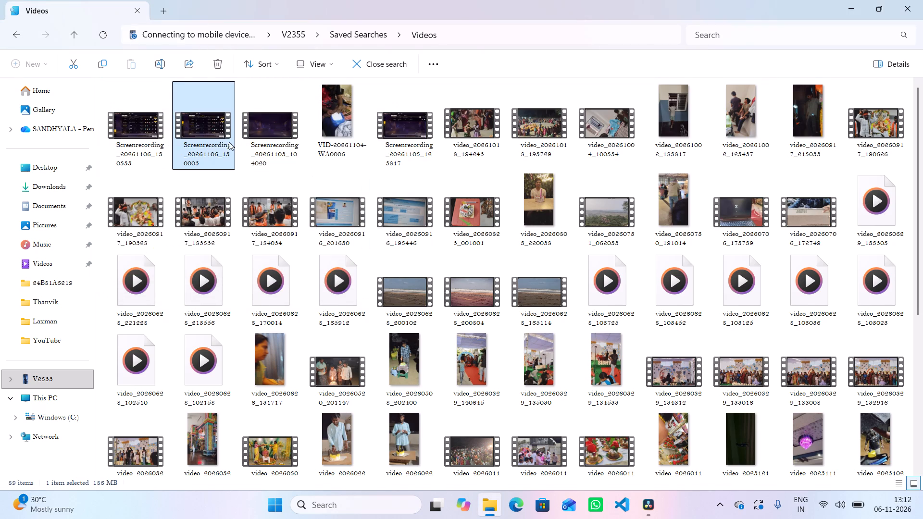
double_click(213, 131)
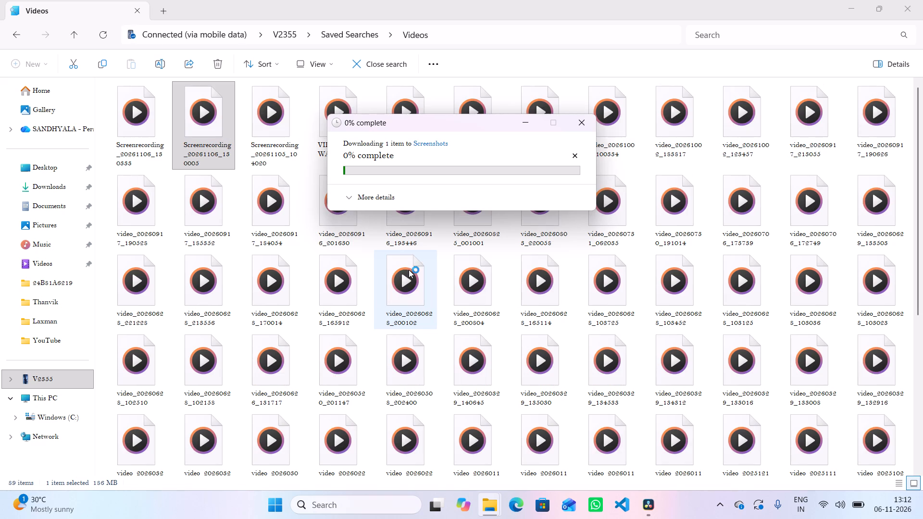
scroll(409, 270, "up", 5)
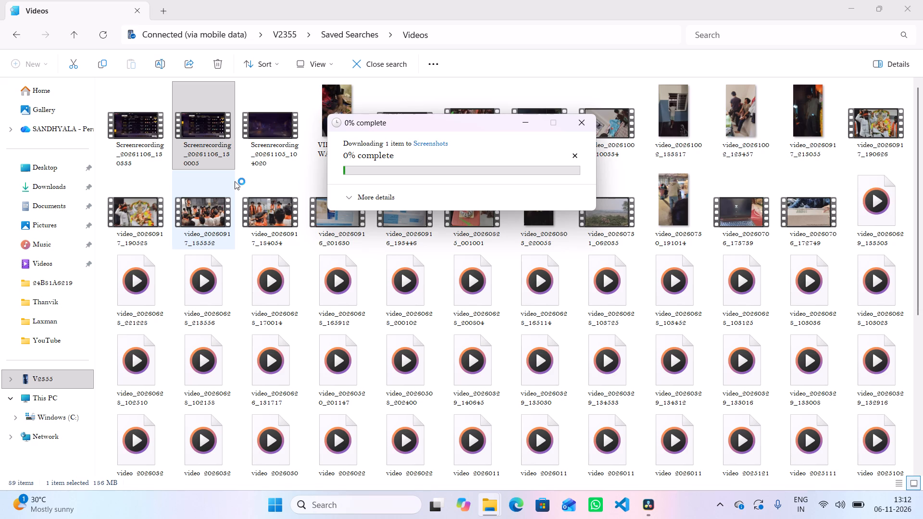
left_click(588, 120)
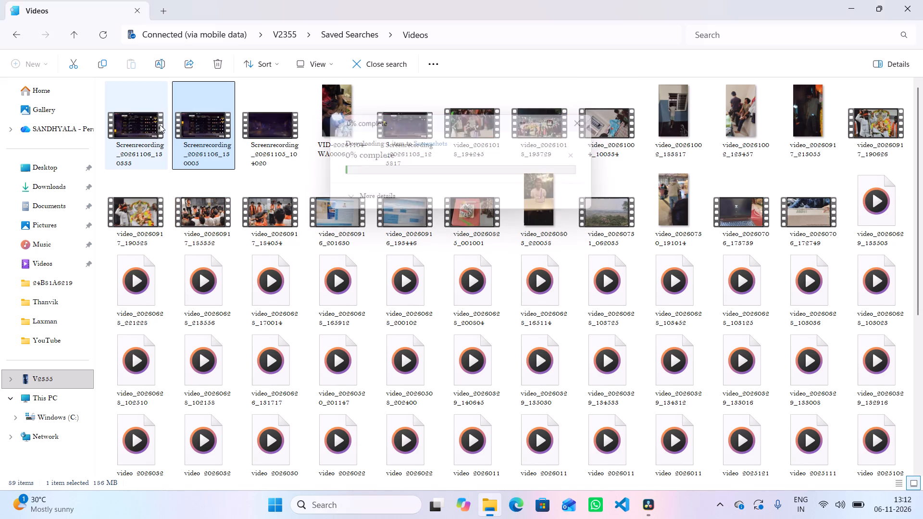
Open the 156 MB screen recording dated 20261106 from the V2355 Videos folder, starting its download from the phone.
double_click(197, 117)
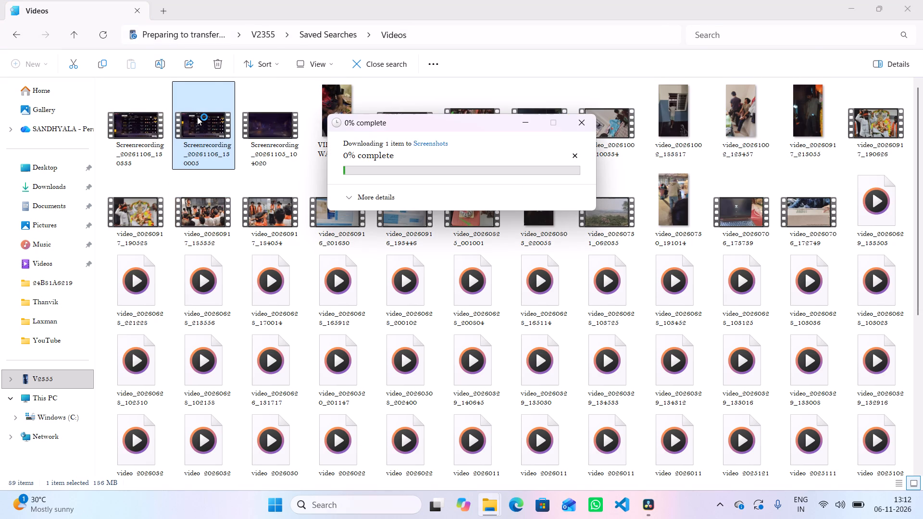
left_click(379, 207)
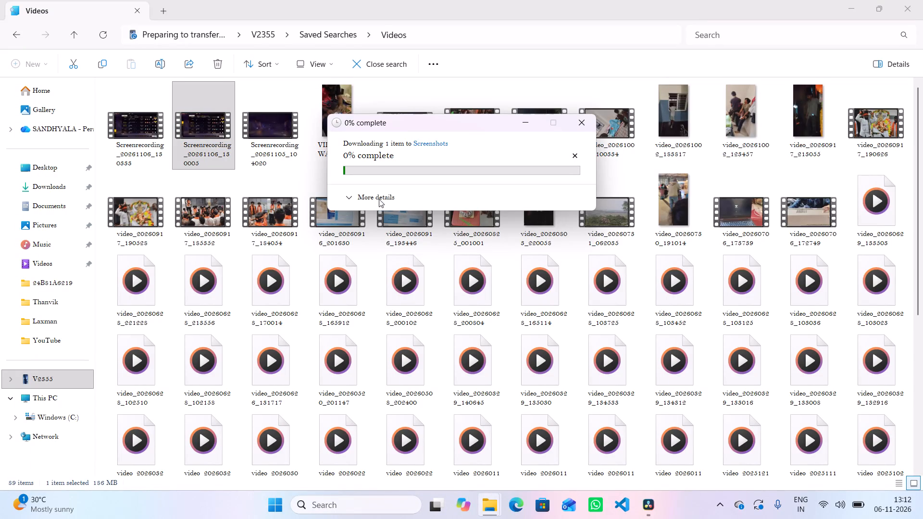
Check the detailed progress of the screen recording's download, then collapse the details again.
left_click(379, 199)
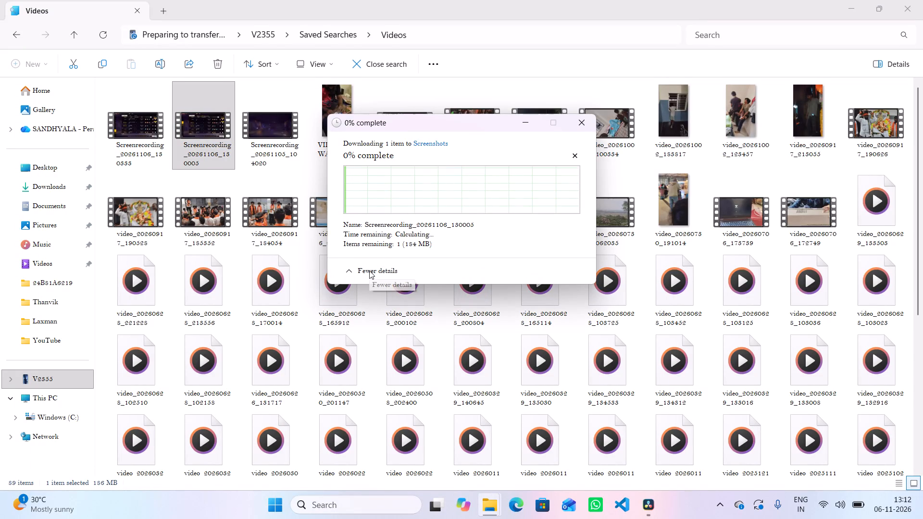
left_click(369, 271)
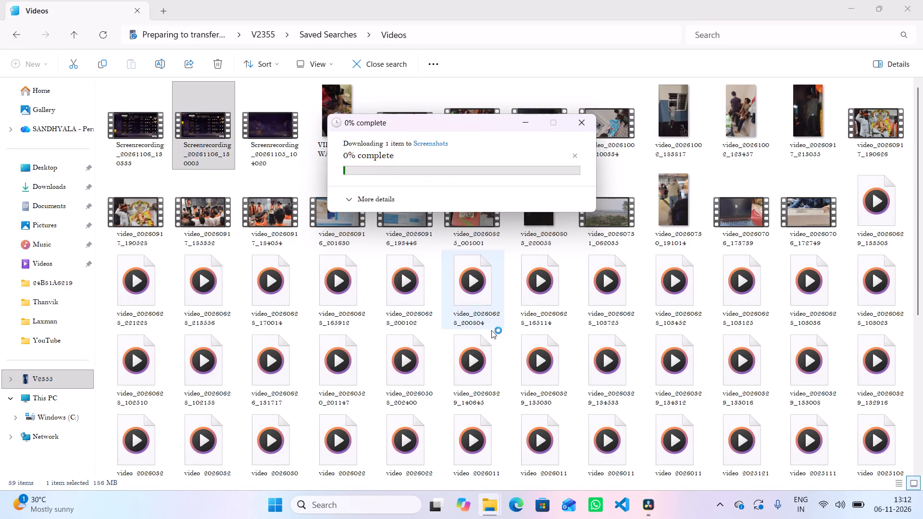
Switch the computer's Wi-Fi connection to the Jayasri boys2floor_5G network.
left_click(822, 508)
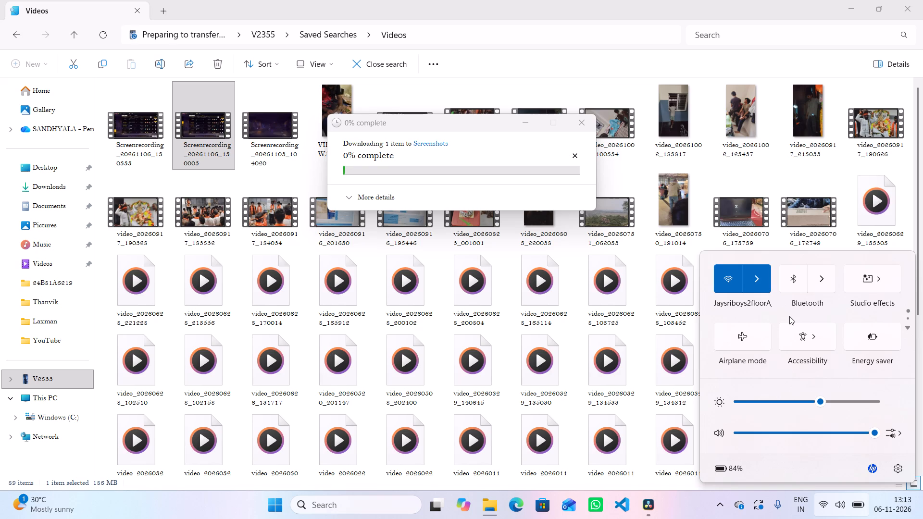
left_click(757, 288)
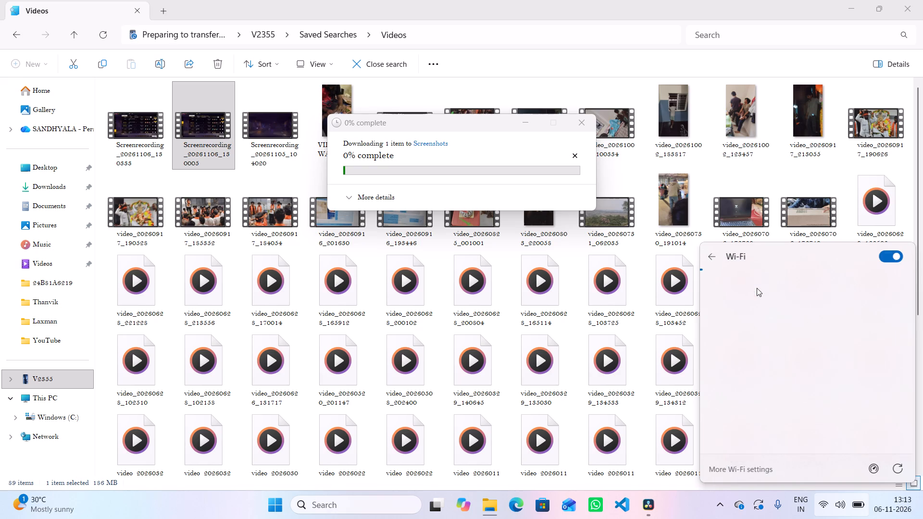
left_click(768, 350)
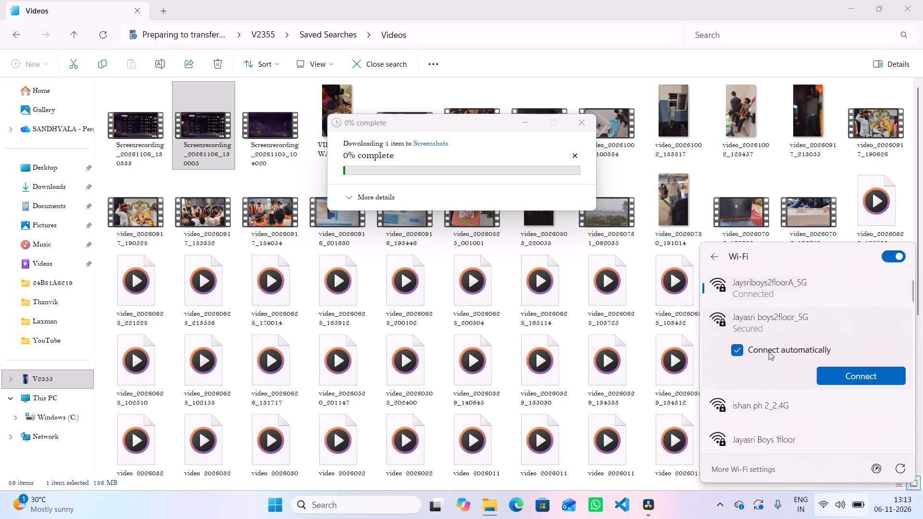
left_click(859, 372)
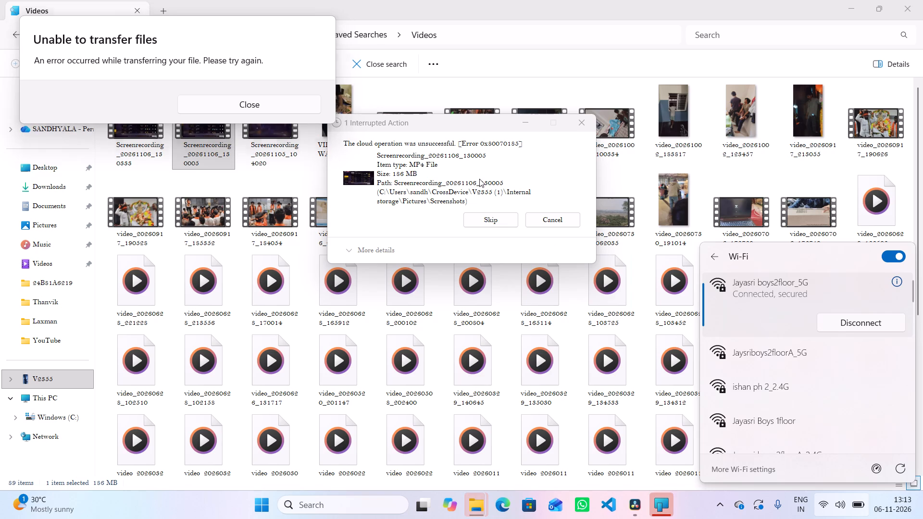
Dismiss the file transfer error and cancel the interrupted download of the screen recording.
left_click(273, 108)
left_click(541, 217)
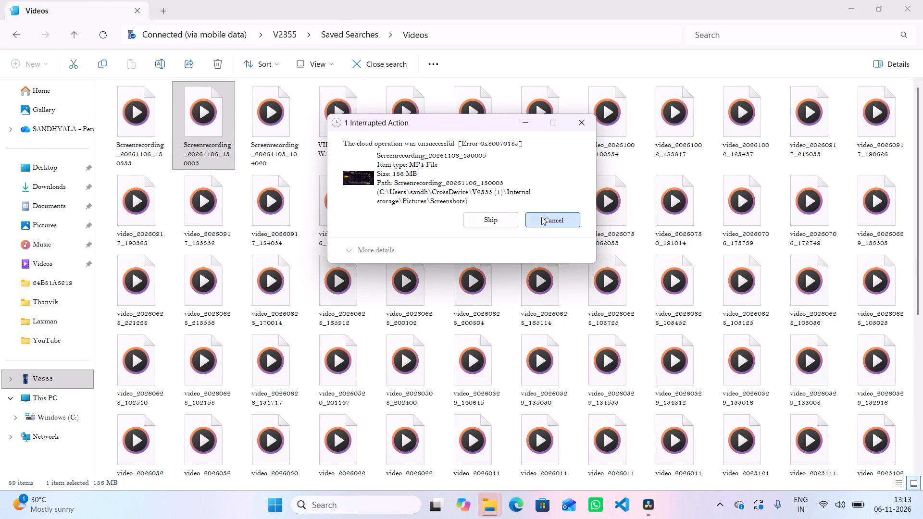
Reopen the 156 MB screen recording dated 20261106 in the V2355 Videos folder to restart its download.
scroll(266, 191, "up", 3)
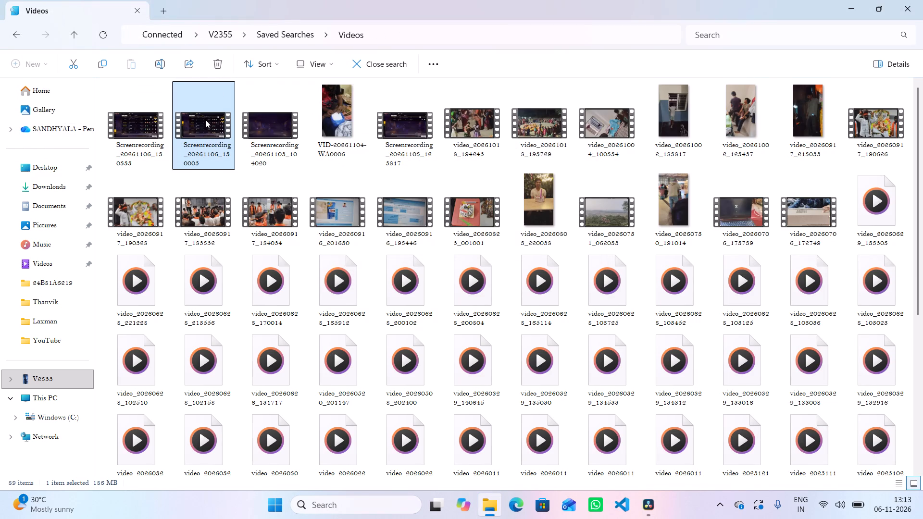
double_click(205, 120)
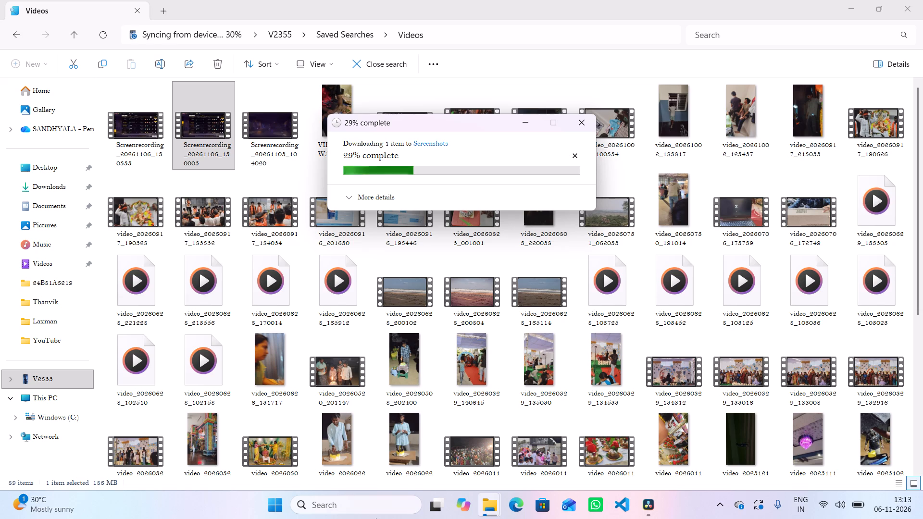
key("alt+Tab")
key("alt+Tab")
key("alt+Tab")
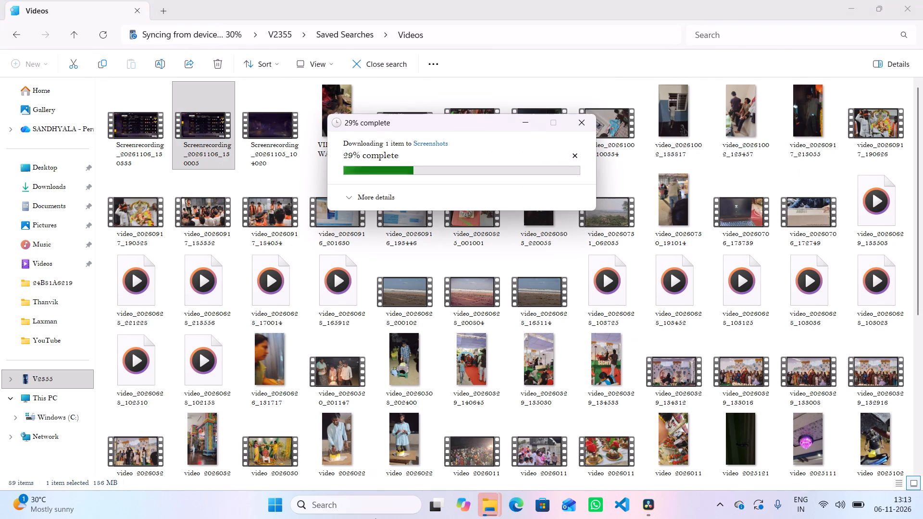
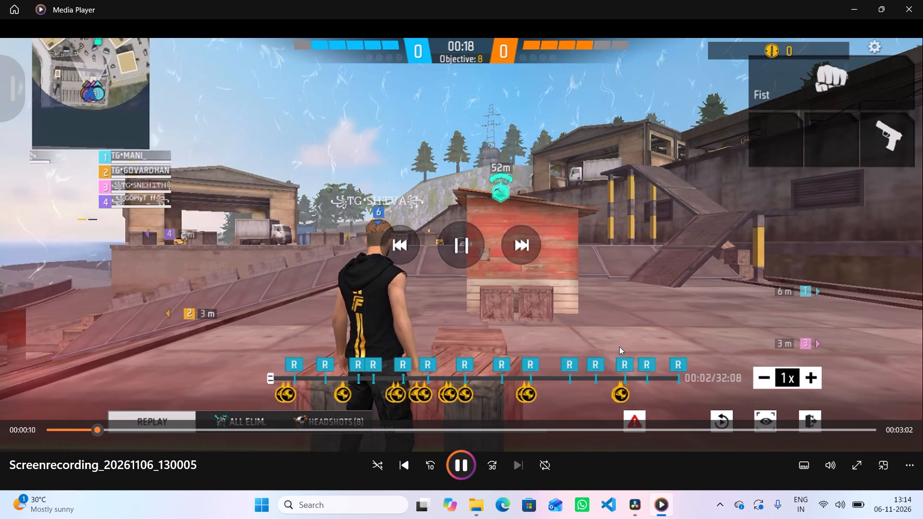
Watch the opening of Screenrecording_20261106_130005 in Media Player to check its gameplay and sound, and close the player.
key("F3")
key("F3")
key("F3")
key("F3")
key("F3")
key("F3")
key("F3")
key("F3")
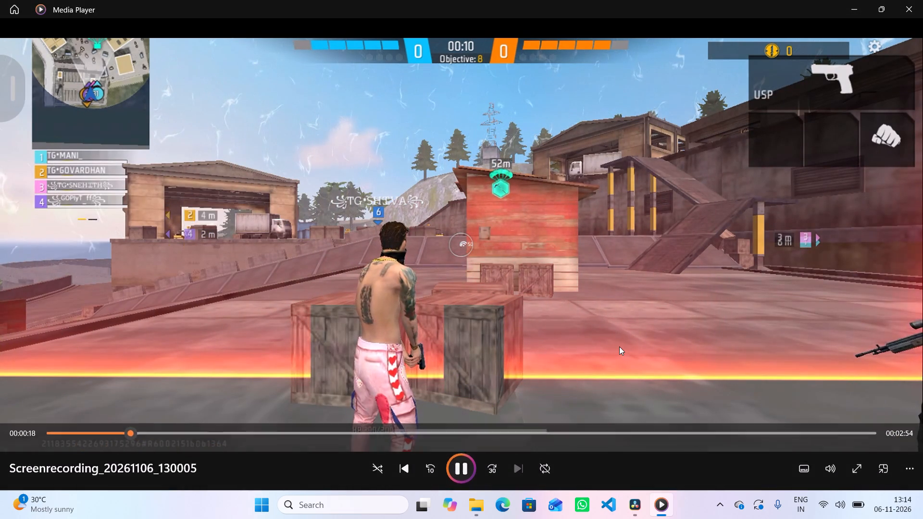
key("Right")
key("Right")
key("Right")
key("Right")
key("Right")
key("Right")
key("Right")
key("Right")
key("Right")
key("Right")
key("Right")
key("Right")
key("Right")
key("Right")
key("Right")
key("Right")
key("Right")
key("Right")
key("Right")
key("Right")
key("Right")
key("Right")
key("Right")
key("Right")
key("Right")
key("Right")
key("Right")
key("Right")
key("Right")
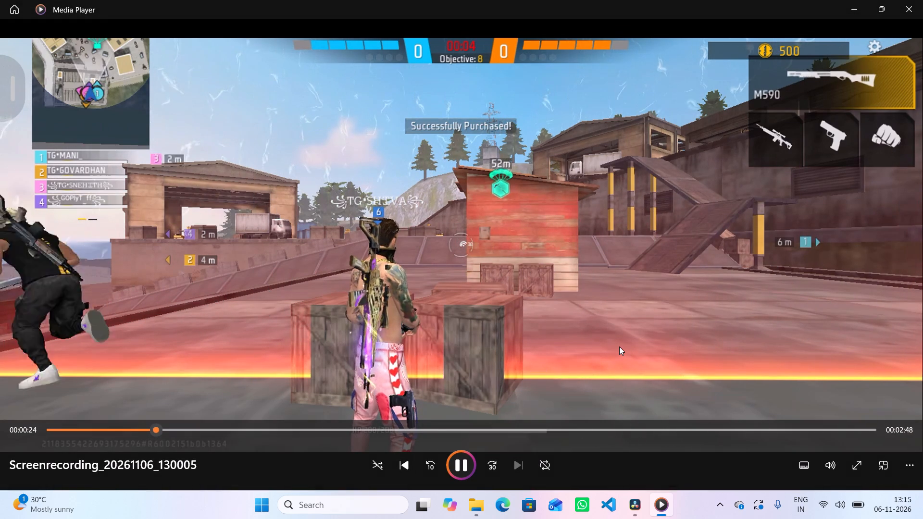
key("Right")
key("Right")
key("Right")
key("Right")
key("Right")
key("Right")
key("Right")
key("Right")
key("Right")
key("Right")
key("Right")
key("Right")
key("Right")
key("Right")
key("Right")
key("Right")
key("Right")
key("Right")
key("Right")
key("Right")
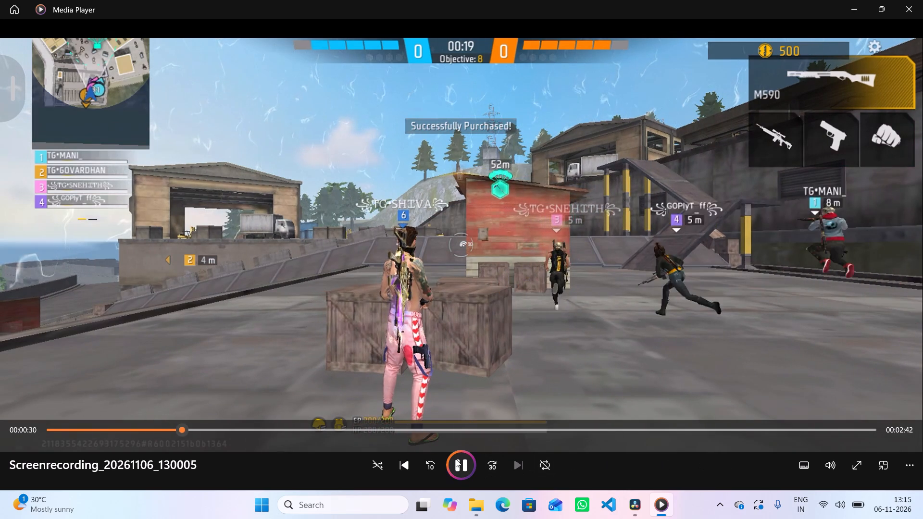
left_click(456, 459)
left_click(915, 4)
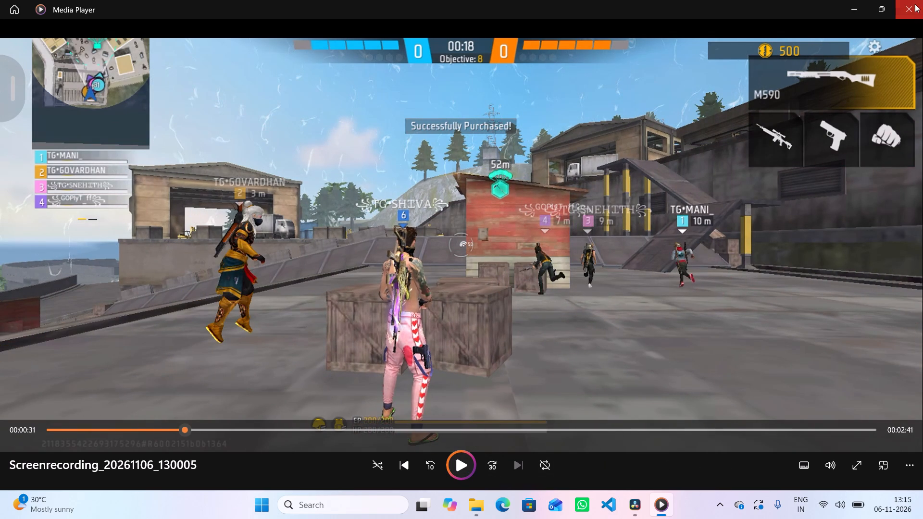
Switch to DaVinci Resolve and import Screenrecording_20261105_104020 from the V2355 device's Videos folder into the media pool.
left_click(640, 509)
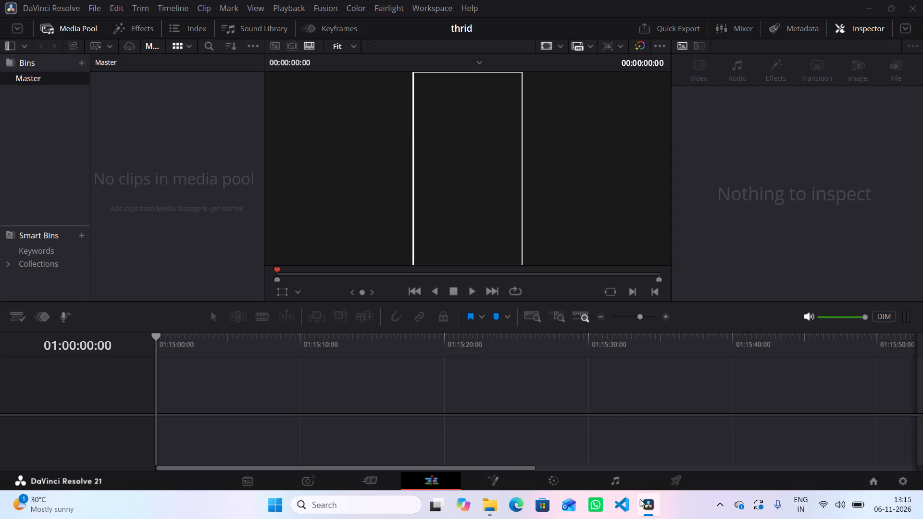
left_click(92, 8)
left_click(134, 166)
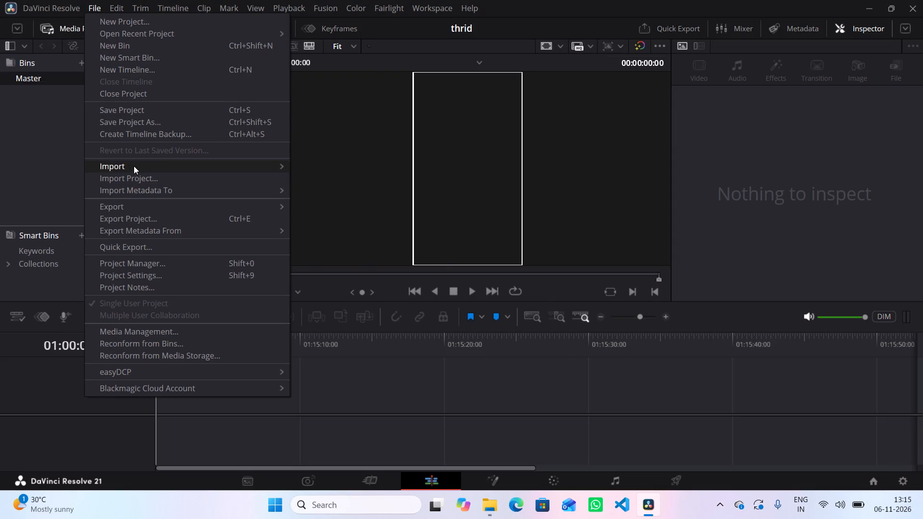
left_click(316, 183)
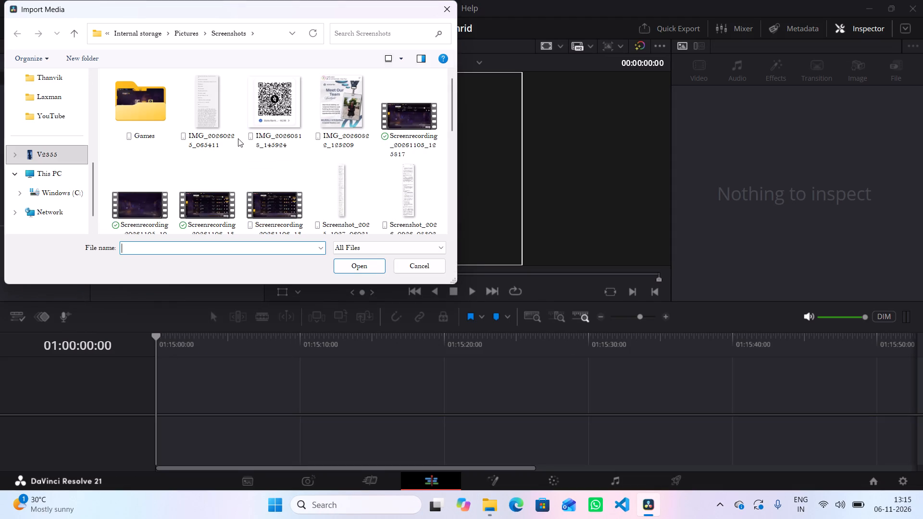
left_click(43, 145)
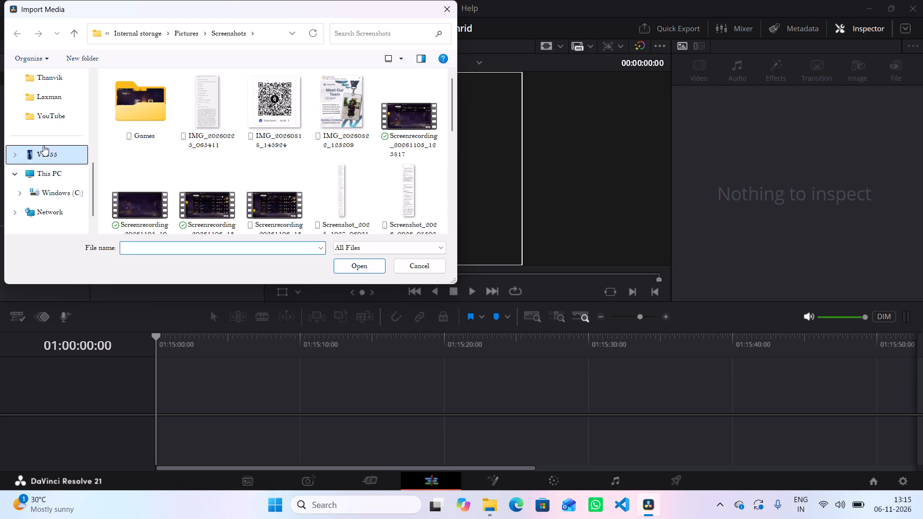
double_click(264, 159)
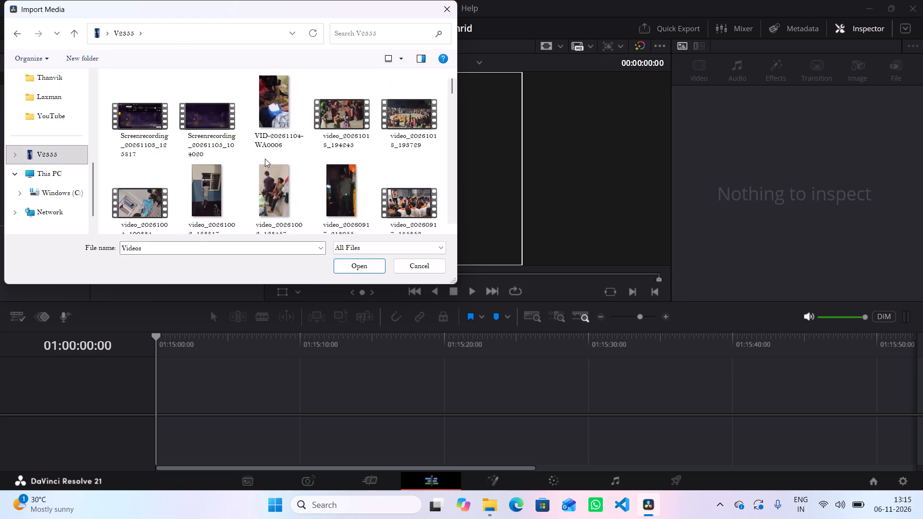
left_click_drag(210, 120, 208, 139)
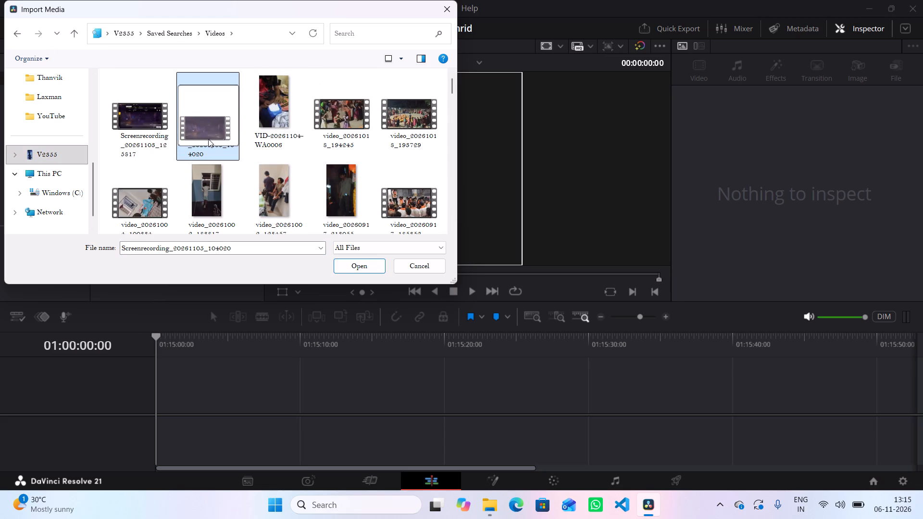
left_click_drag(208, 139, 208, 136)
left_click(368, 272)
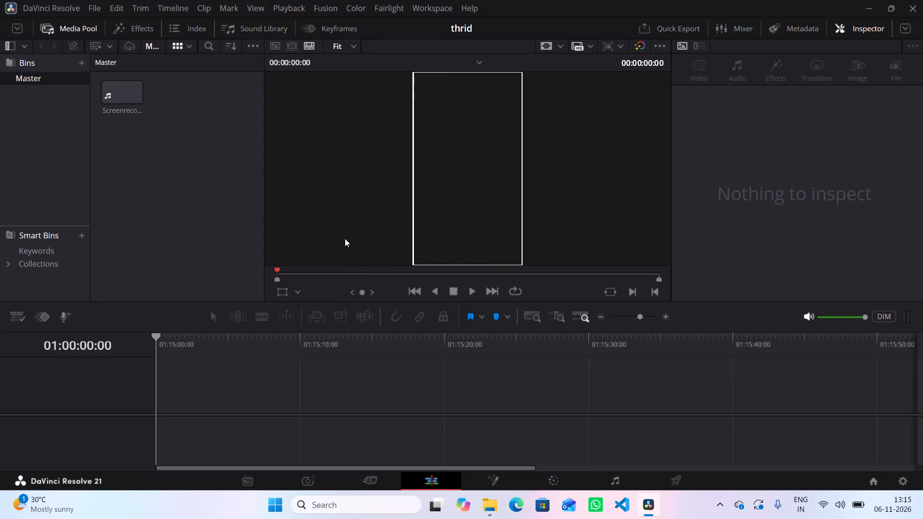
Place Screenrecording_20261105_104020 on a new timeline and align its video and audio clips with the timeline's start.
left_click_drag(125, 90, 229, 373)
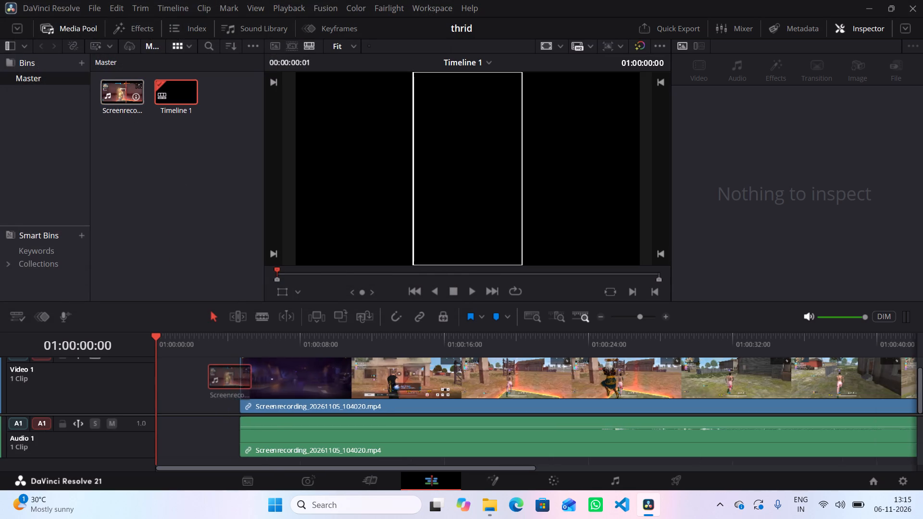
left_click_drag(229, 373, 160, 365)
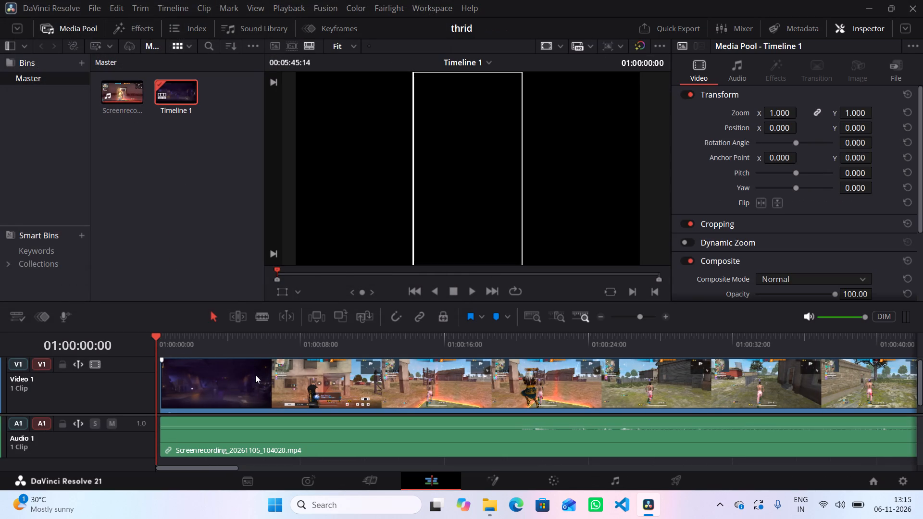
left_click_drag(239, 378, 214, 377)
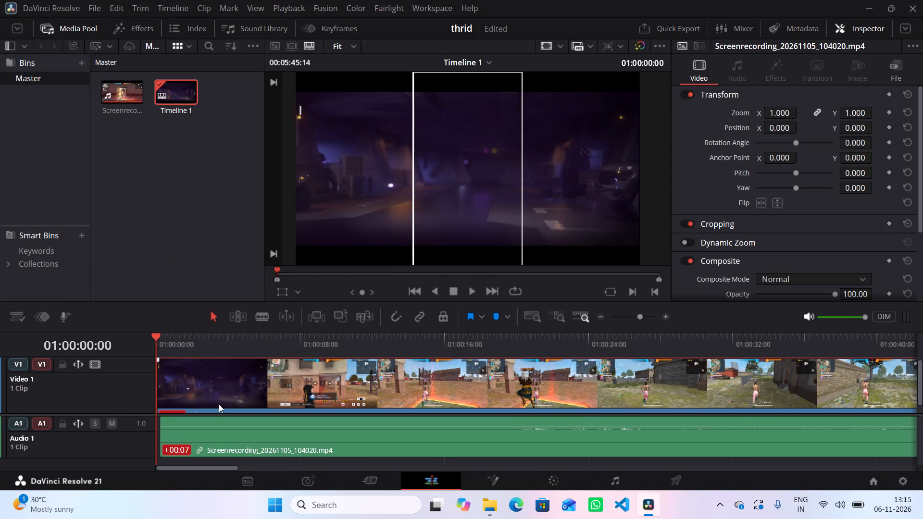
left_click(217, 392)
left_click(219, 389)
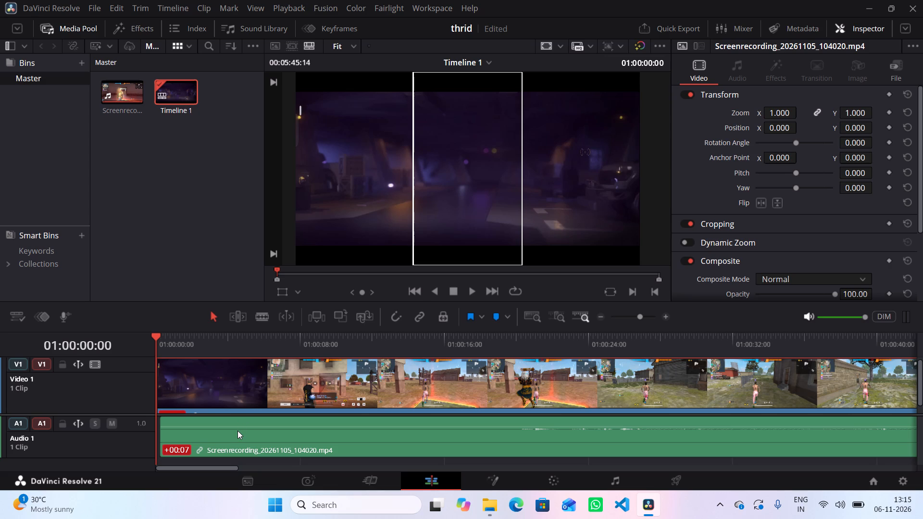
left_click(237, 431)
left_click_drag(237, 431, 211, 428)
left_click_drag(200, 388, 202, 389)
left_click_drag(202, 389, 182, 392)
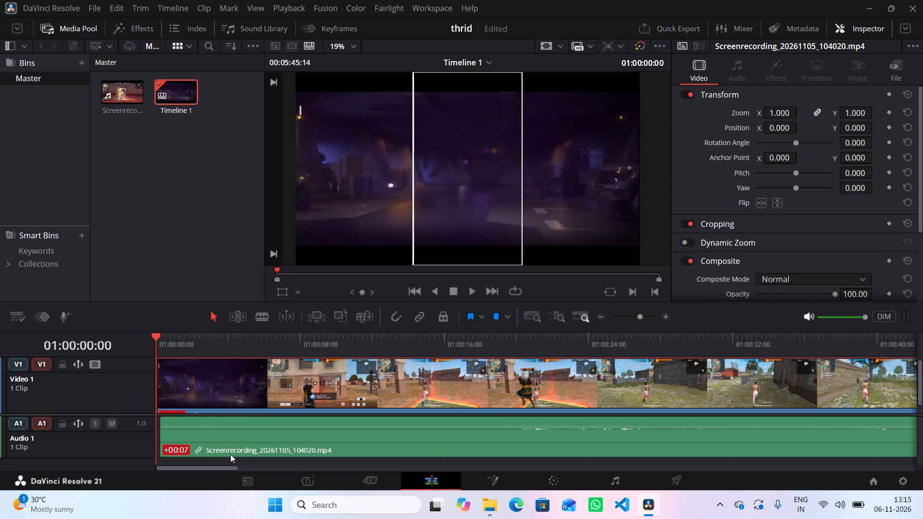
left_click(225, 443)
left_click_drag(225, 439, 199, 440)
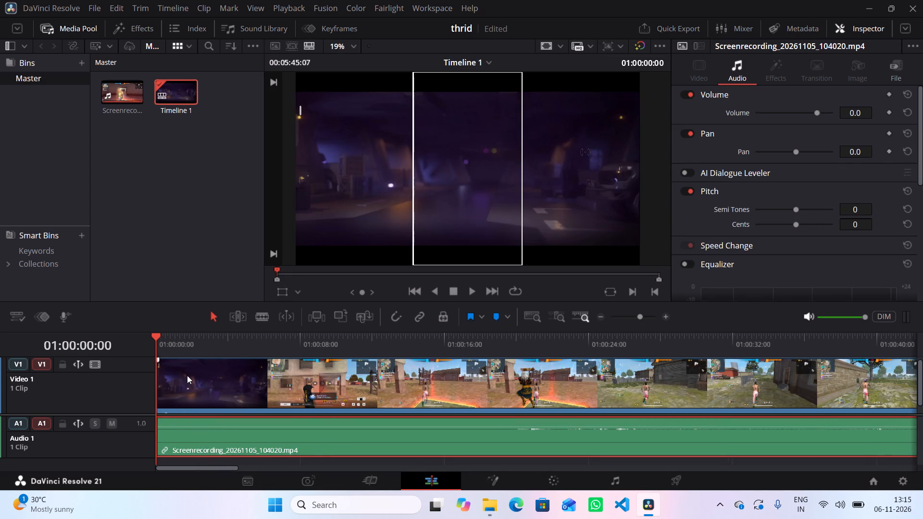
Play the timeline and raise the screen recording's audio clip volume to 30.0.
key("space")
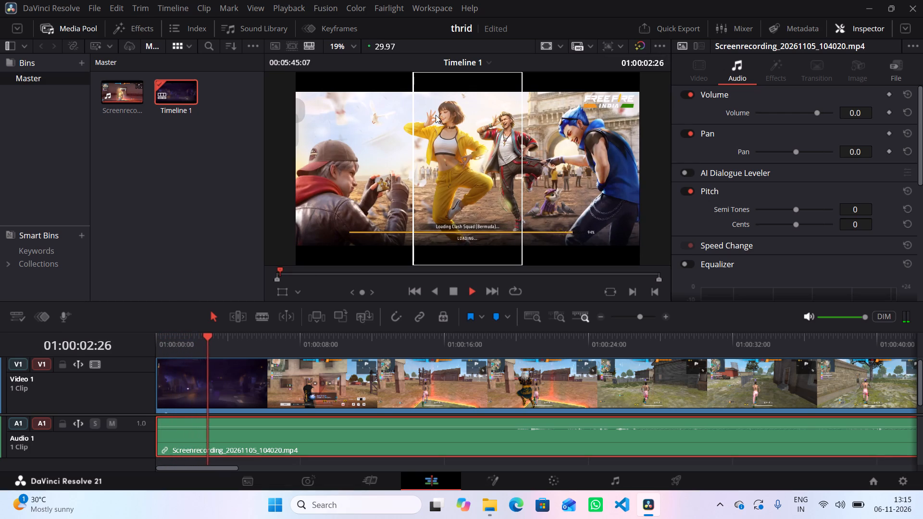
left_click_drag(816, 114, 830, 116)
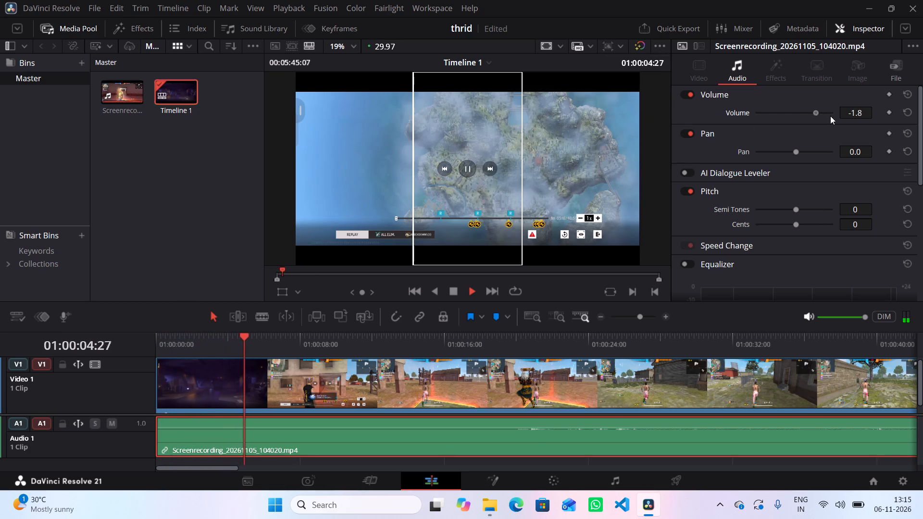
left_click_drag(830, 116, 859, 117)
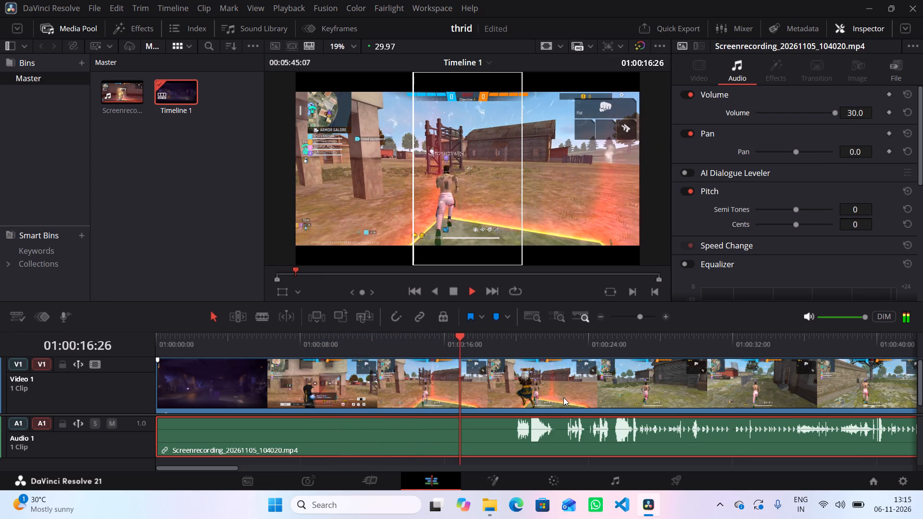
Play the timeline past the 40-second mark to check the recording's gameplay and boosted sound, and stop playback.
key("Right")
key("Right")
key("Right")
key("Right")
key("Right")
key("Right")
key("Right")
key("Right")
key("Right")
key("Right")
key("Right")
key("Right")
key("Right")
key("Right")
key("Right")
key("Right")
key("Right")
key("Right")
key("Right")
key("Right")
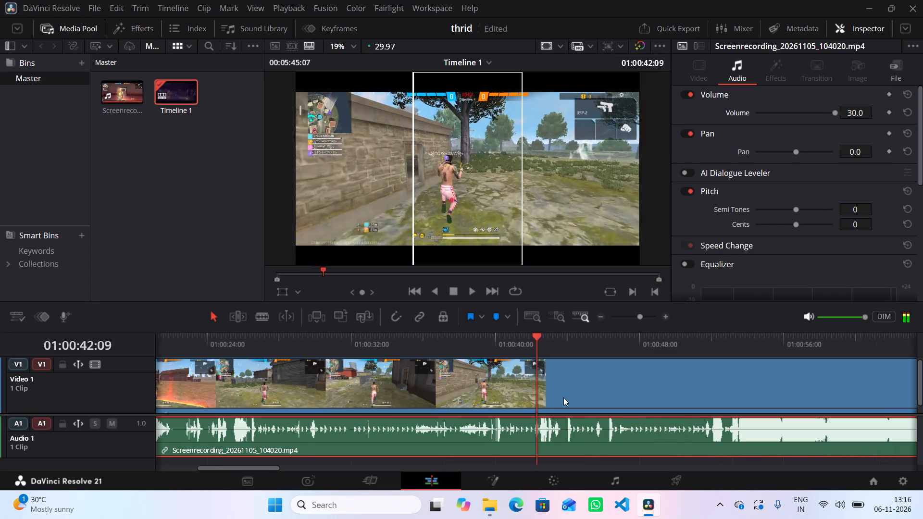
scroll(563, 397, "up", 1)
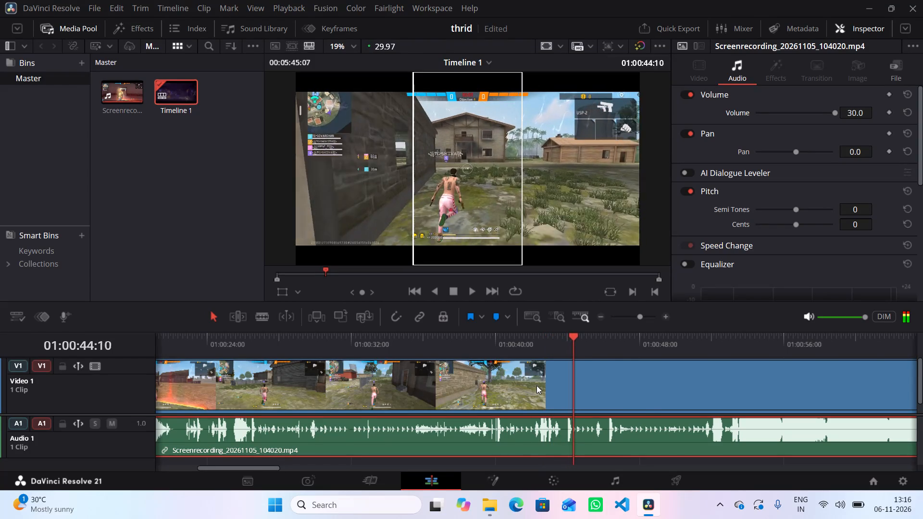
key("space")
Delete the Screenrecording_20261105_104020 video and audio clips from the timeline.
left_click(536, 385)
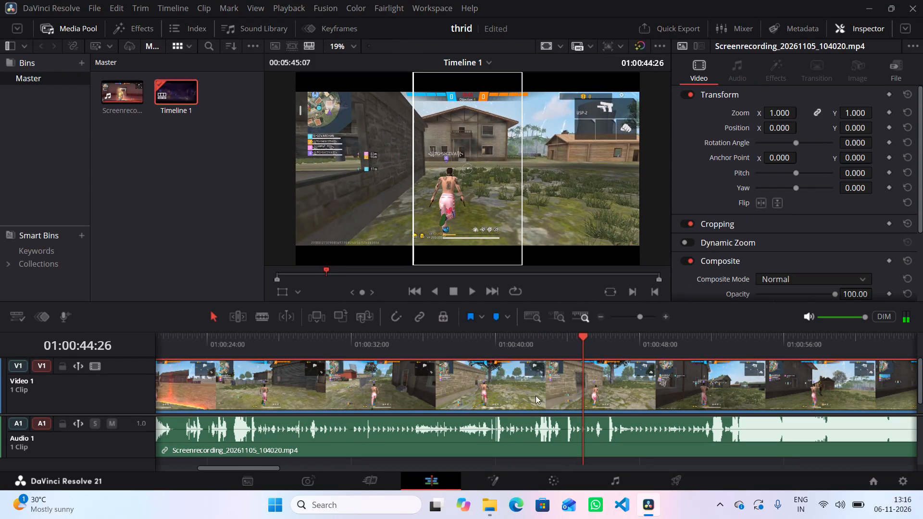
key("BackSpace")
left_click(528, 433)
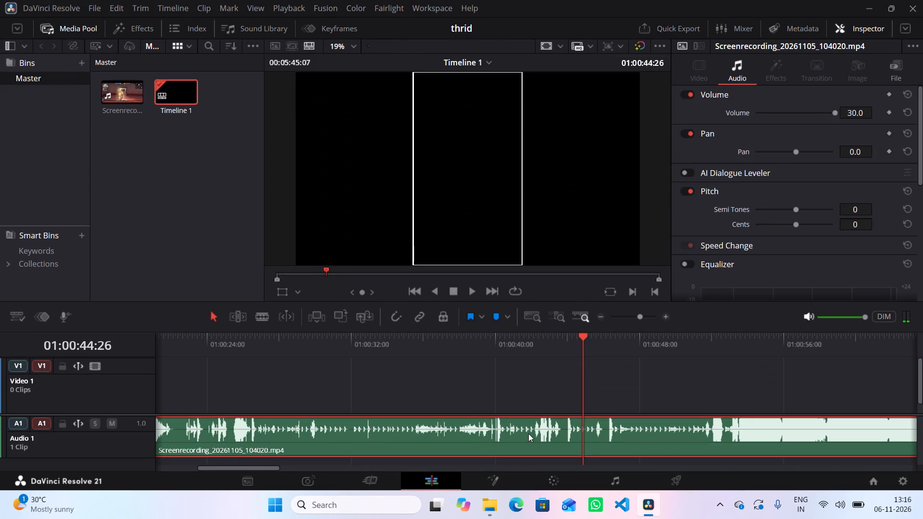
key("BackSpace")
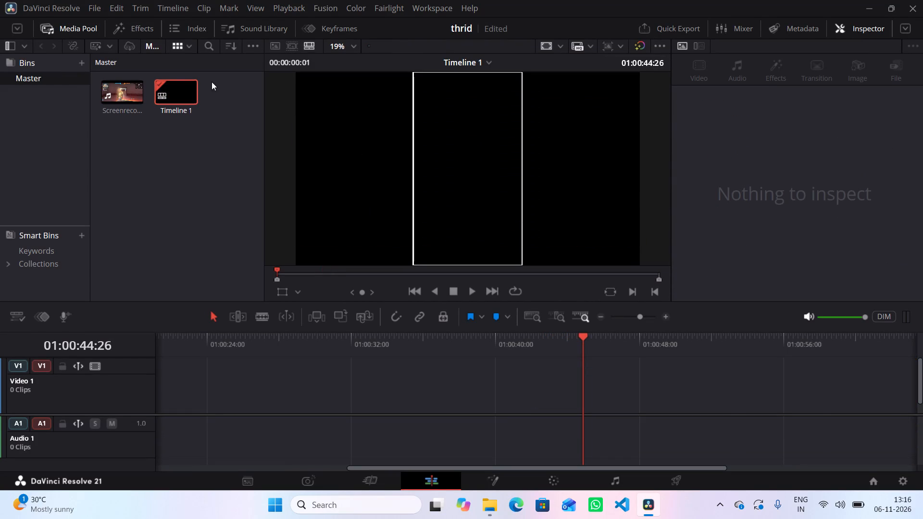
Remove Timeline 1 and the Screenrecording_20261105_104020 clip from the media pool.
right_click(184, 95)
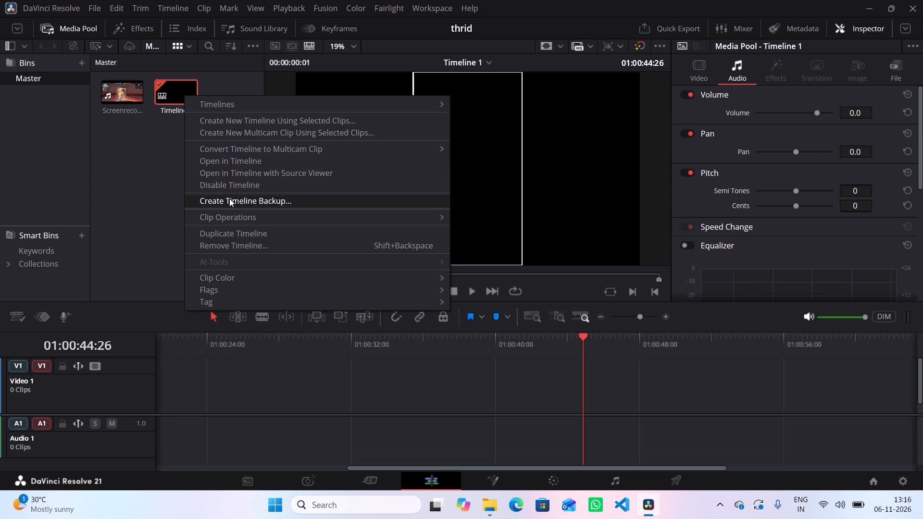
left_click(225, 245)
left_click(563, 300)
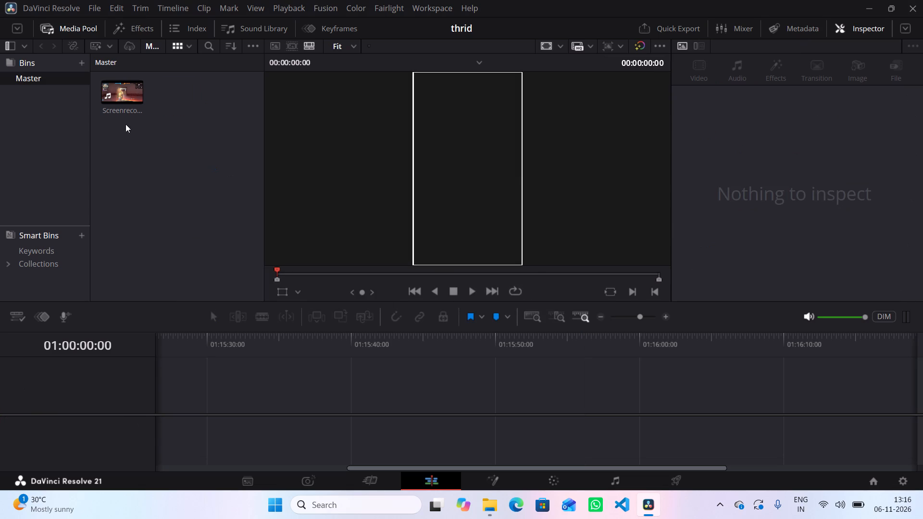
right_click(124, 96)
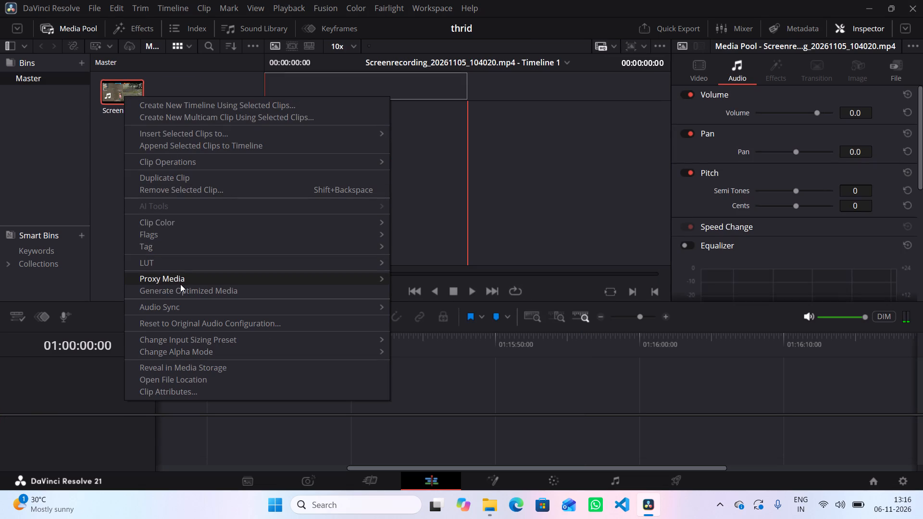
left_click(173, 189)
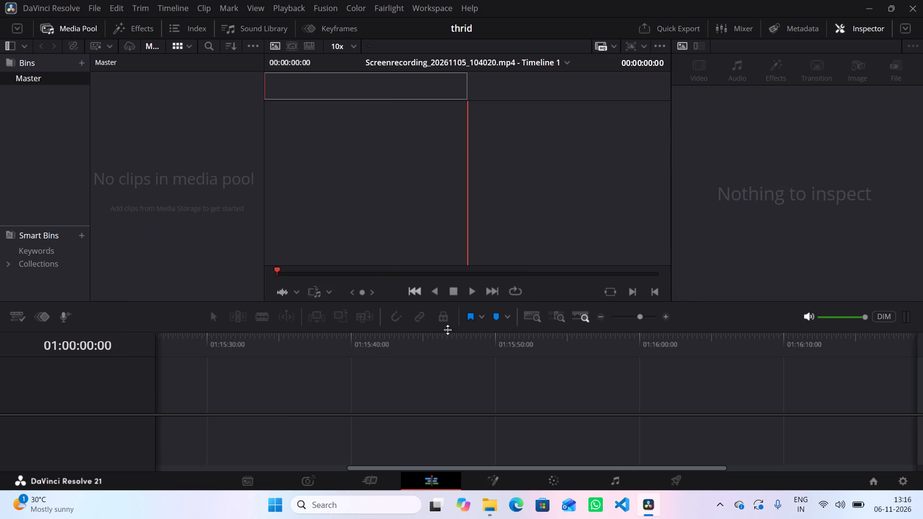
Bring Screenrecording_20261106_130005 from the V2355 Videos folder in File Explorer into the DaVinci Resolve media pool.
left_click(497, 512)
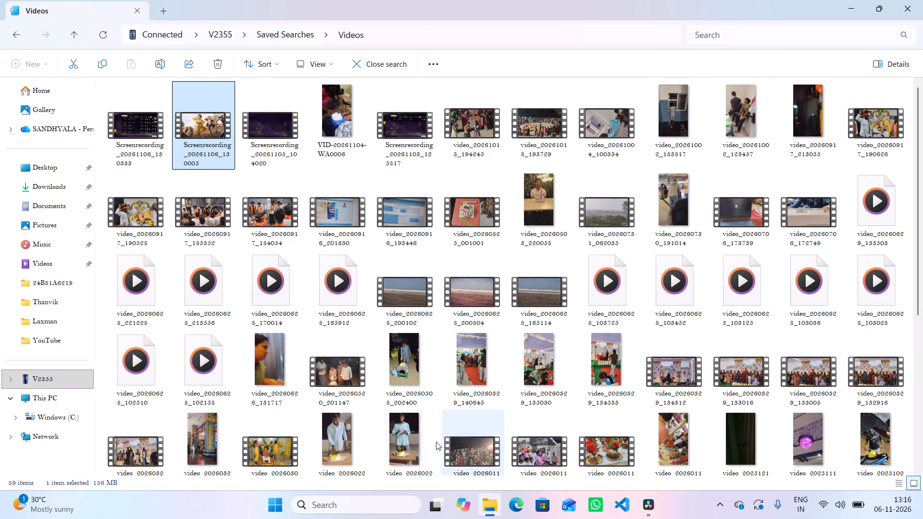
left_click_drag(189, 110, 654, 493)
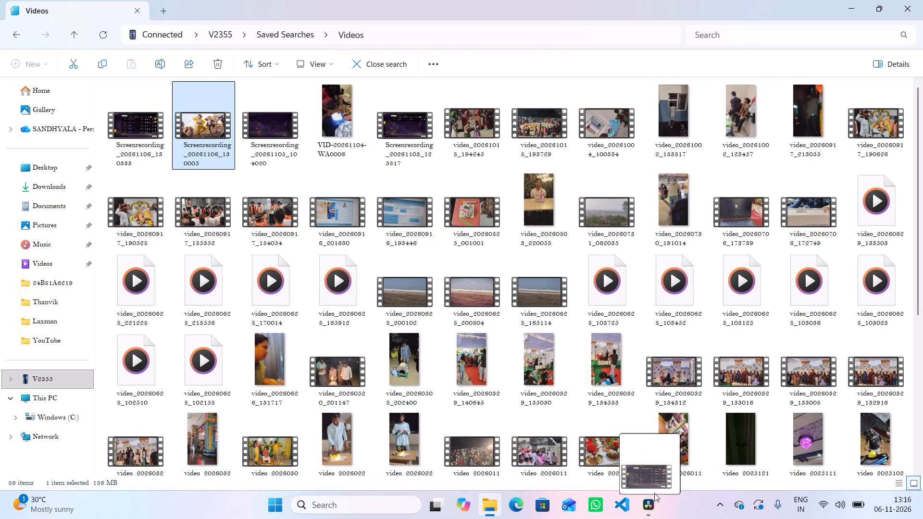
left_click_drag(654, 493, 158, 139)
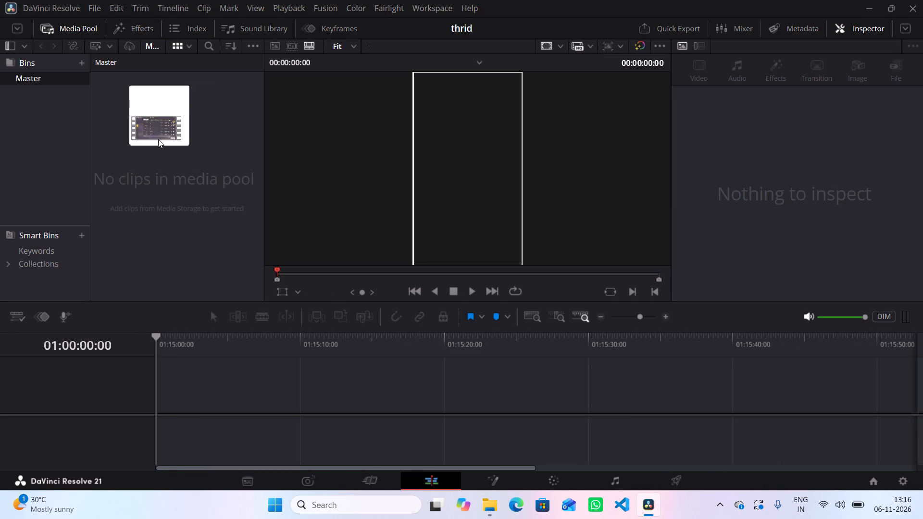
left_click_drag(158, 139, 143, 137)
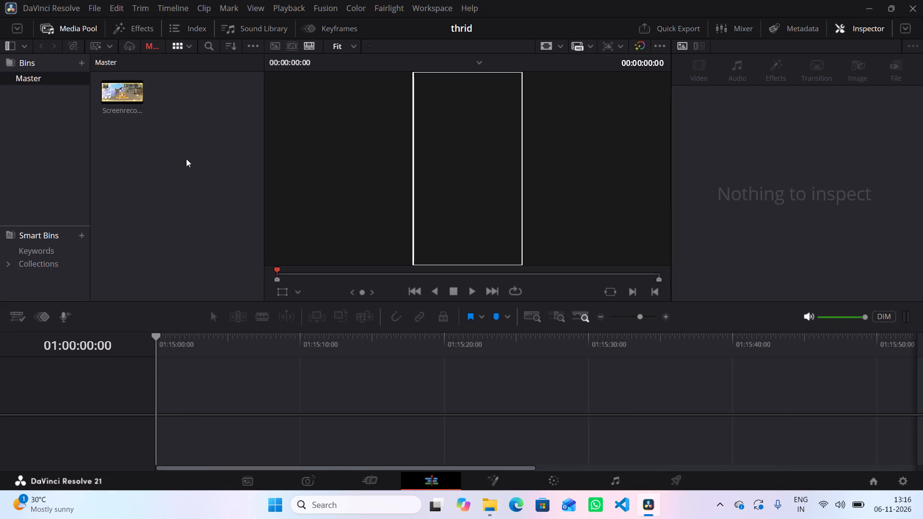
scroll(185, 165, "up", 3)
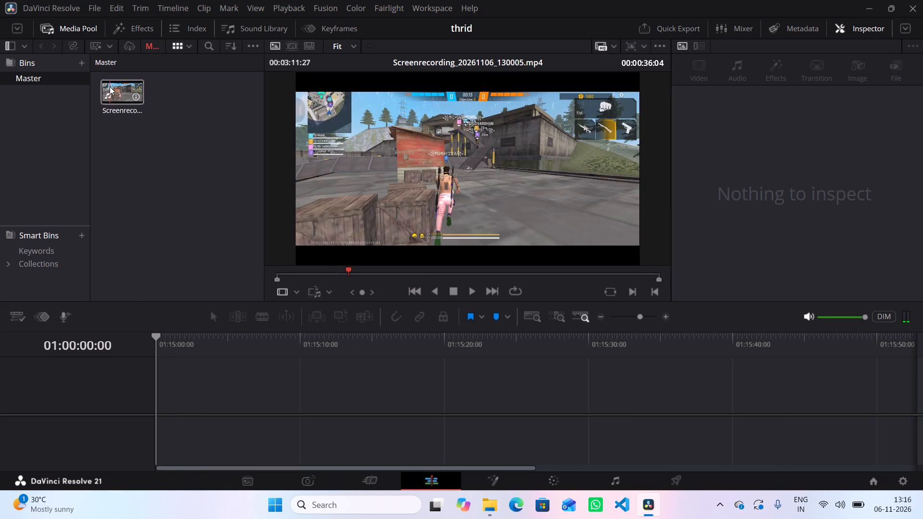
Place the Screenrecording_20261106_130005 clip from the media pool at the very start of a new timeline.
left_click_drag(110, 86, 164, 382)
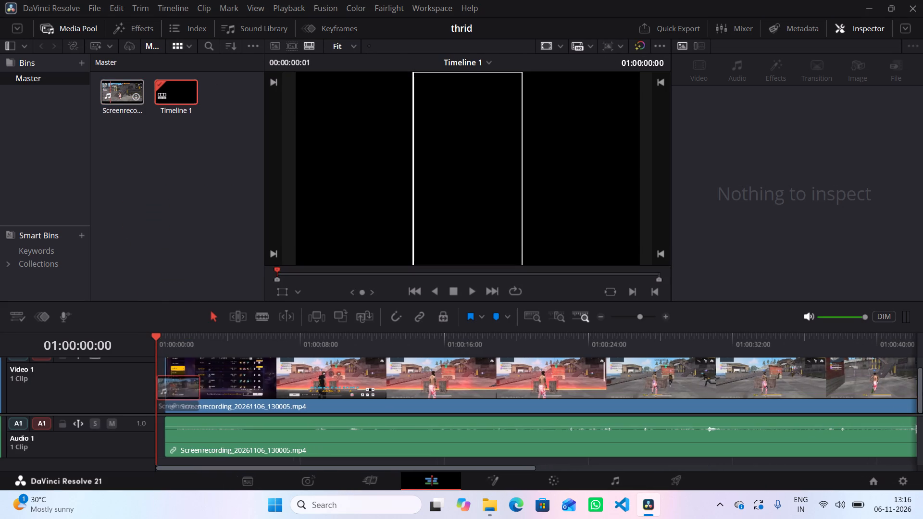
left_click_drag(164, 382, 146, 380)
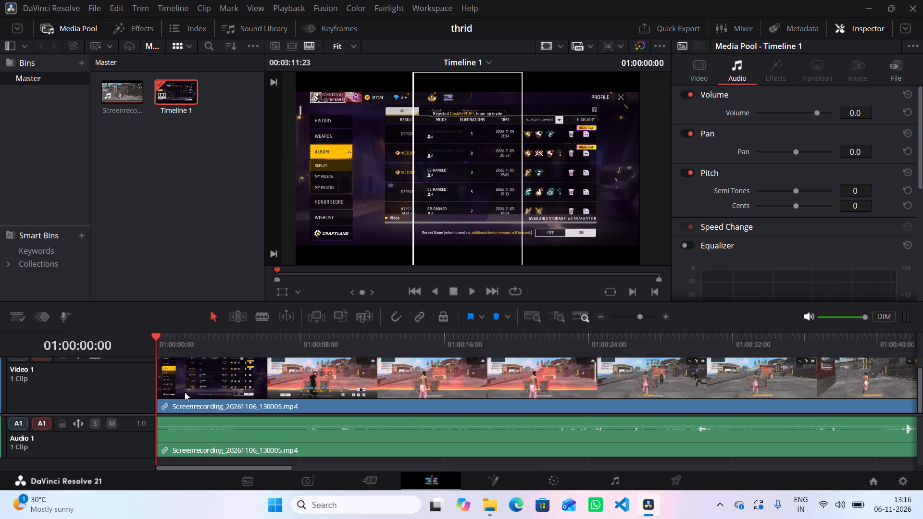
Play and scrub through the opening of the recording up to about 01:00:39:09 to review the loading screen and early gameplay.
key("space")
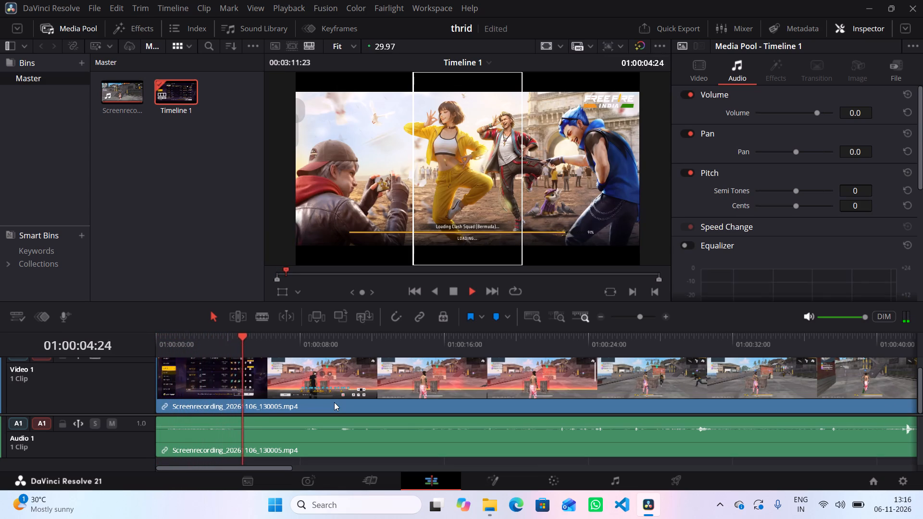
key("Right")
key("Right")
key("Right")
key("Right")
key("Right")
key("Right")
key("Right")
key("Right")
key("Right")
key("Right")
key("Right")
key("Right")
key("Right")
key("Right")
key("Right")
key("Right")
key("Right")
key("Right")
key("Right")
key("Right")
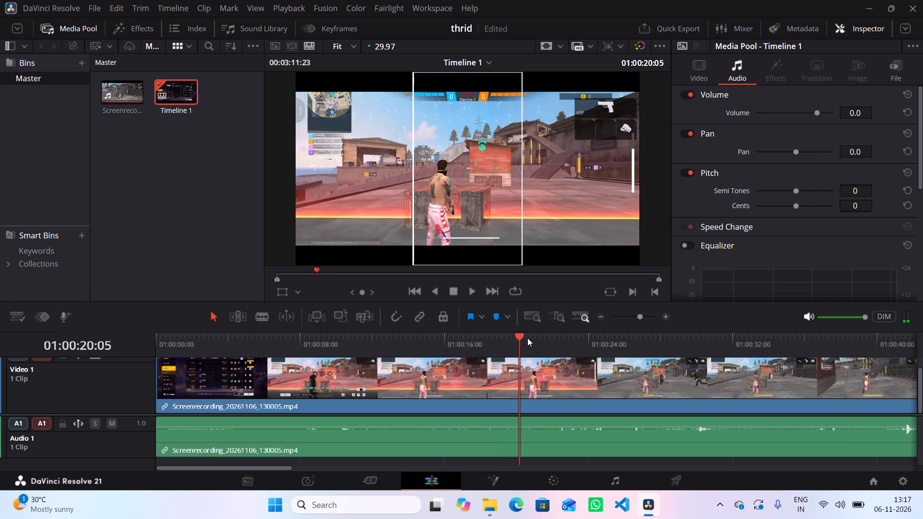
left_click_drag(528, 333, 777, 360)
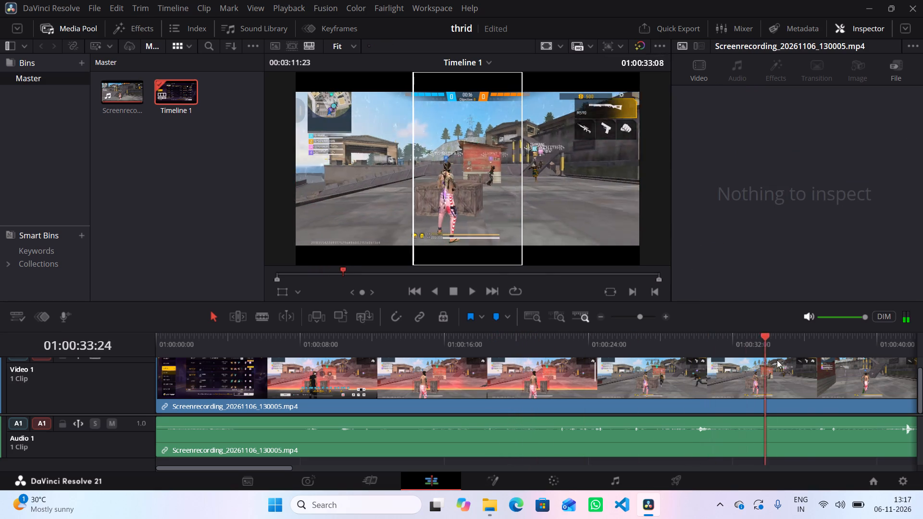
left_click_drag(777, 360, 864, 357)
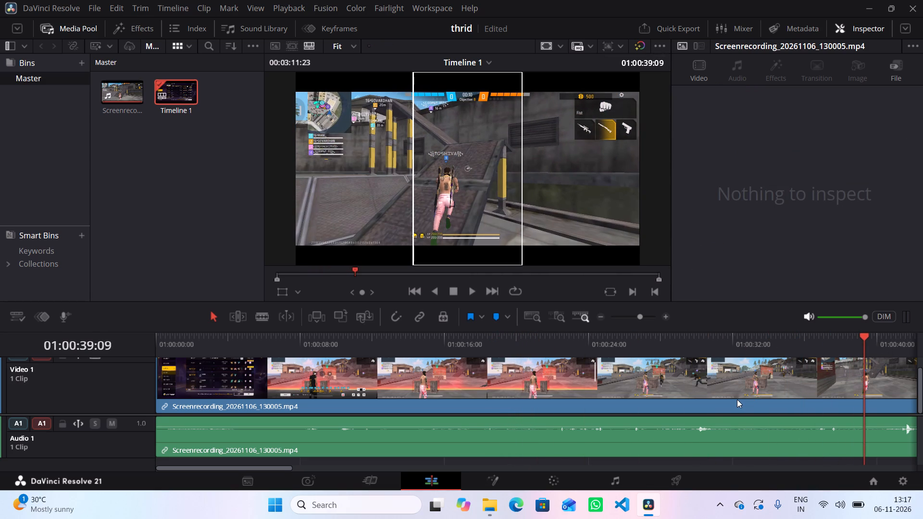
Review the gameplay from about 01:00:39 to just past 01:01:05, and stop playback there.
key("space")
key("Right")
key("Right")
key("Right")
key("Right")
key("Right")
key("Right")
key("Right")
key("Right")
key("Right")
key("Right")
key("Right")
key("Right")
key("Right")
key("Right")
key("Right")
key("Right")
key("Right")
key("Right")
key("Right")
key("Right")
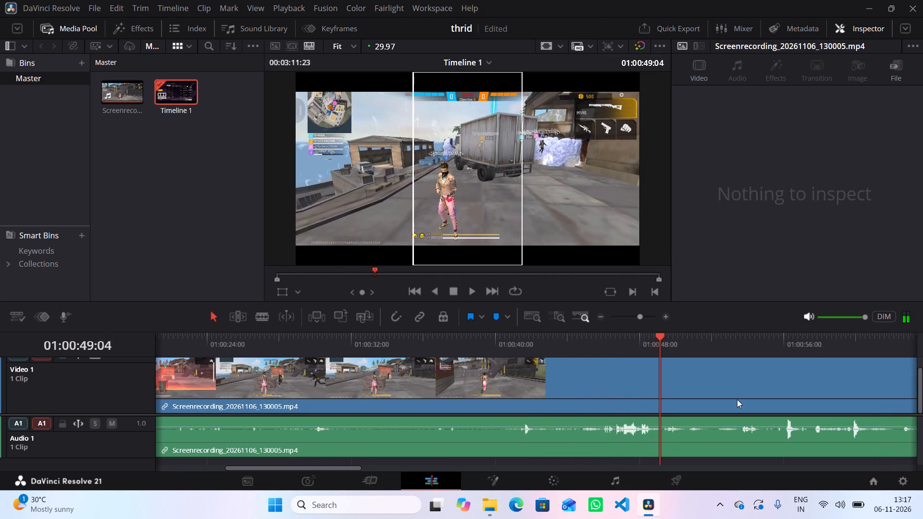
key("Right")
key("Right")
key("Right")
key("Right")
key("Right")
key("Right")
key("Right")
key("Right")
key("Right")
key("Right")
key("Right")
key("Right")
key("Right")
key("Right")
key("Right")
key("Right")
key("Right")
key("Right")
key("Right")
key("Right")
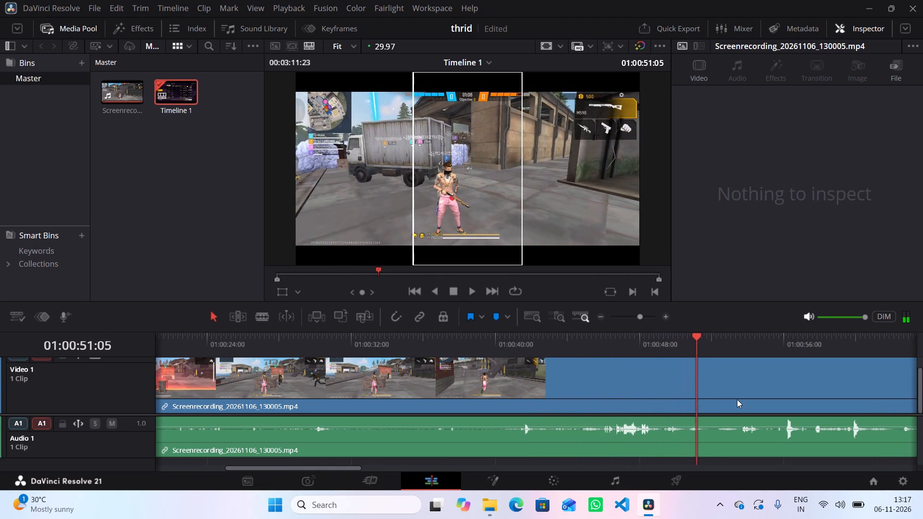
key("Right")
key("Right")
key("Right")
key("Right")
key("Right")
key("Right")
key("Right")
key("Right")
key("Right")
key("Right")
key("Right")
key("Right")
key("Right")
key("Right")
key("Right")
key("Right")
key("Right")
key("Right")
key("Right")
key("Right")
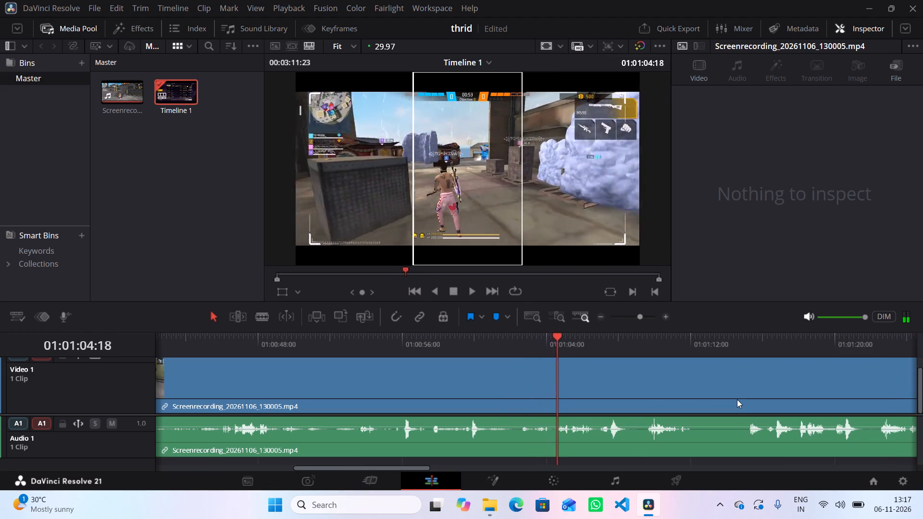
key("space")
Go back frame by frame around 01:01:05 to examine the exact moment in the gameplay.
key("Left")
key("Left")
key("Left")
key("Left")
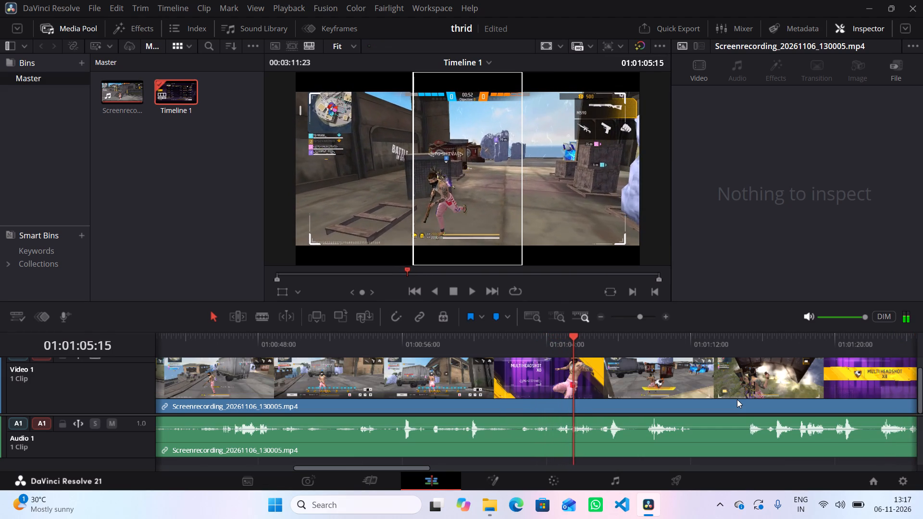
key("Left")
key("Left")
key("Left")
key("Left")
key("Left")
key("Left")
key("Left")
key("Left")
key("Left")
key("Left")
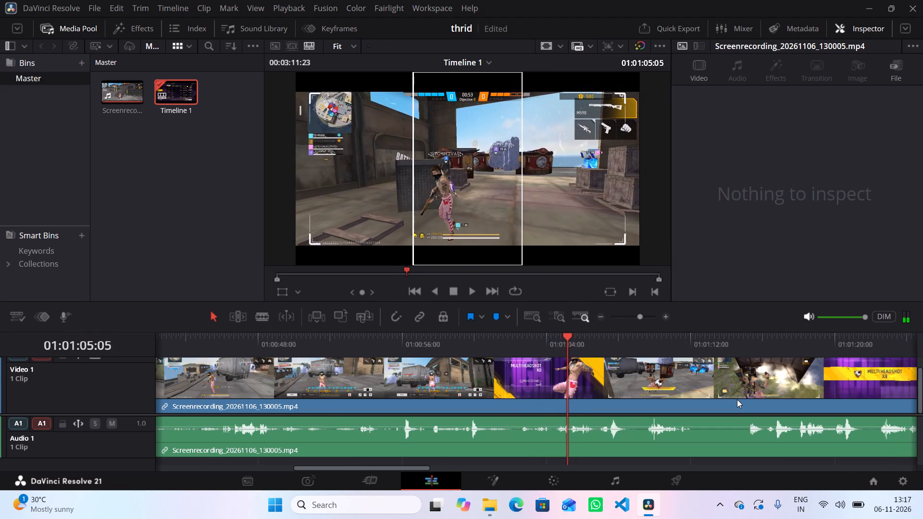
key("Left")
Check the end of the recording near 01:03:11, and scrub back through it to 01:00:44:00.
key("Down")
key("Left")
key("Left")
key("Left")
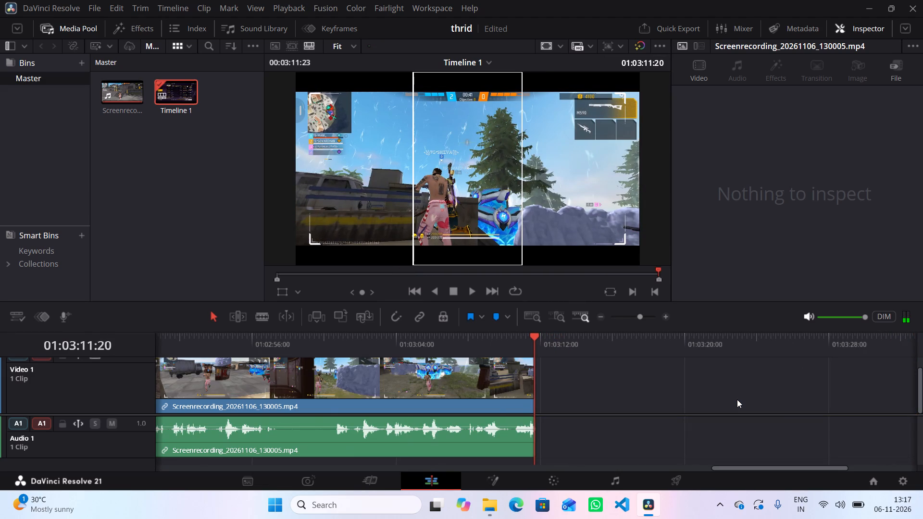
key("Left")
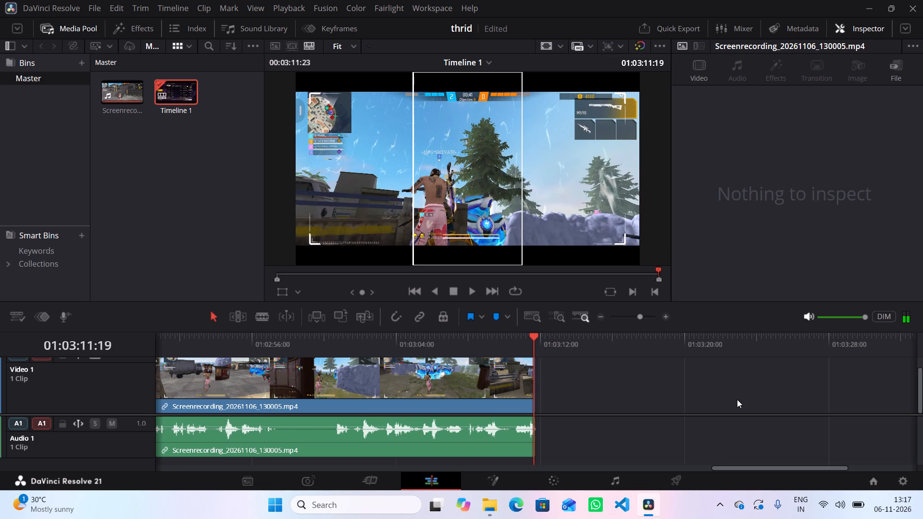
left_click_drag(532, 334, 487, 360)
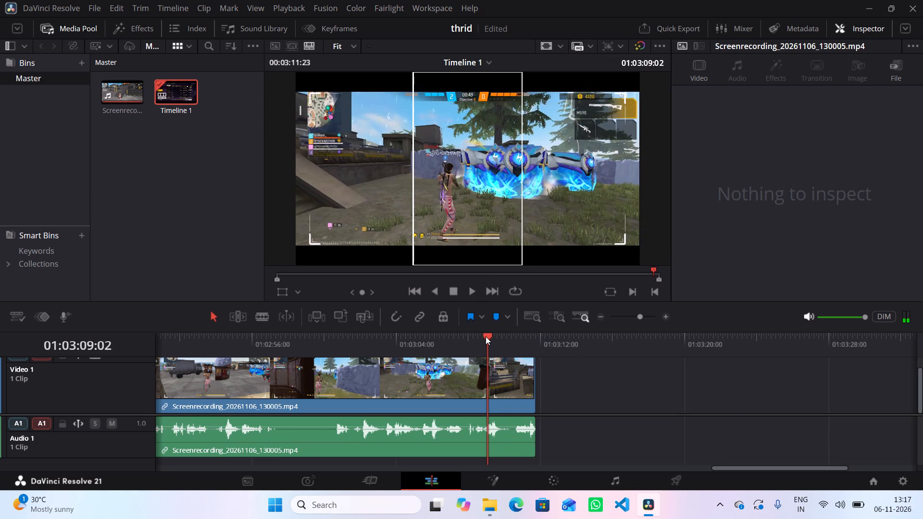
left_click_drag(486, 336, 185, 388)
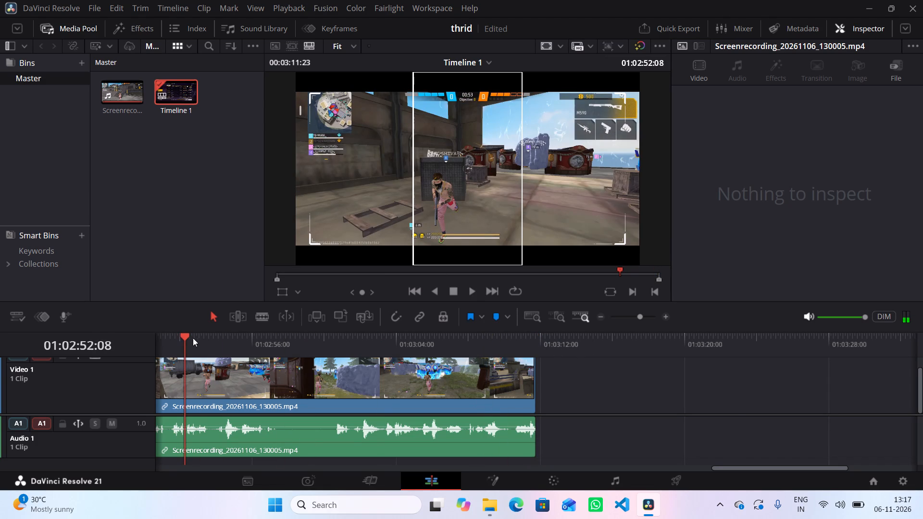
left_click_drag(183, 336, 139, 360)
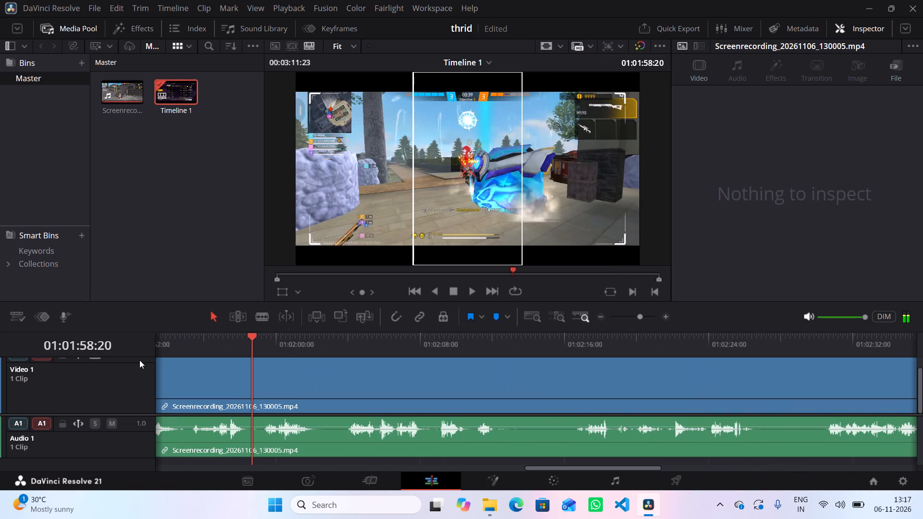
left_click_drag(139, 360, 149, 364)
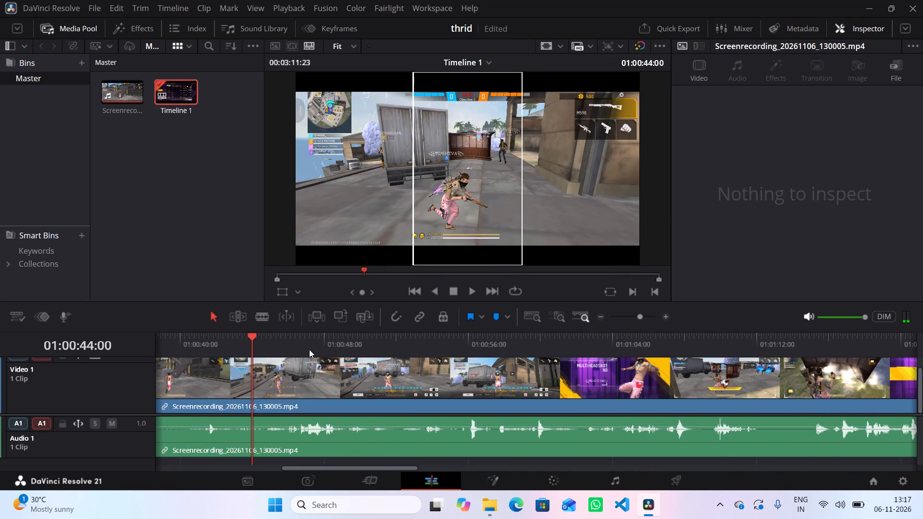
Review the gameplay from 01:00:44:00 forward, and stop playback at about 01:01:04:06.
key("Right")
key("Right")
key("Right")
key("Right")
key("Right")
key("Right")
key("Right")
key("Right")
key("Right")
key("Right")
key("Right")
key("Right")
key("Right")
key("Right")
key("Right")
key("Right")
key("Right")
key("Right")
key("Right")
key("Right")
key("space")
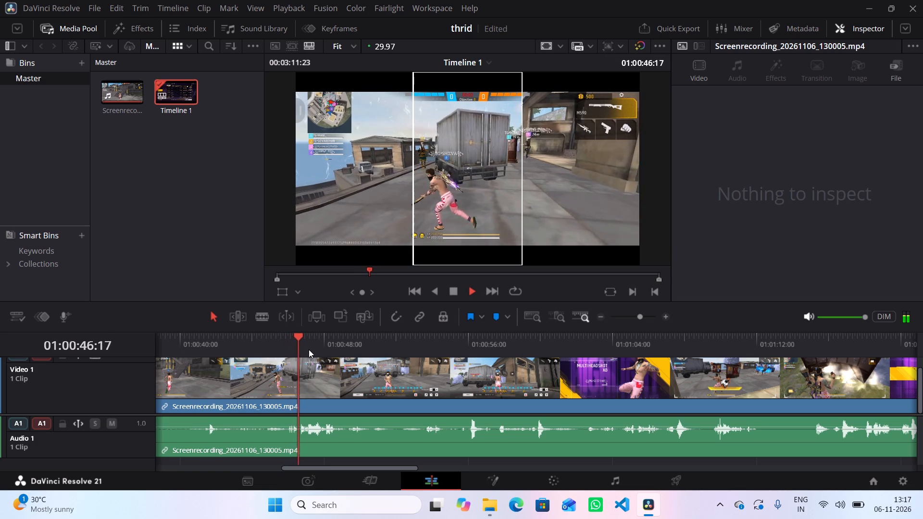
key("Right")
key("Right")
key("Right")
key("Right")
key("Right")
key("Right")
key("Right")
key("Right")
key("Right")
key("Right")
key("Right")
key("Right")
key("Right")
key("Right")
key("Right")
key("Right")
key("Right")
key("Right")
key("Right")
key("Right")
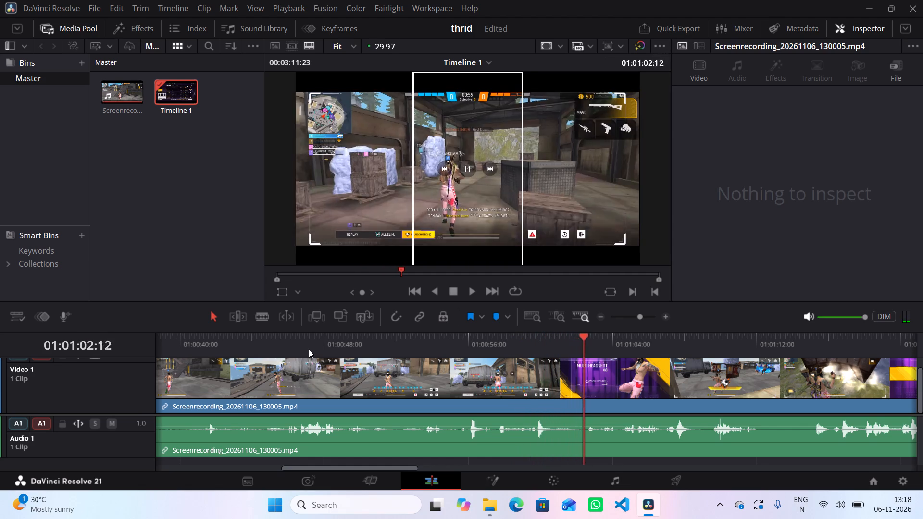
key("space")
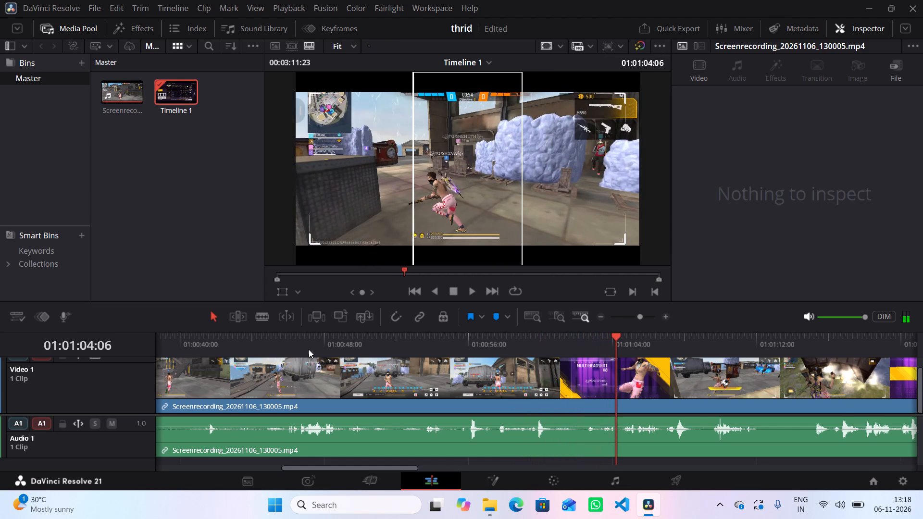
Go back frame by frame to 01:01:03:14 and split the recording's video and audio there.
key("Left")
key("Left")
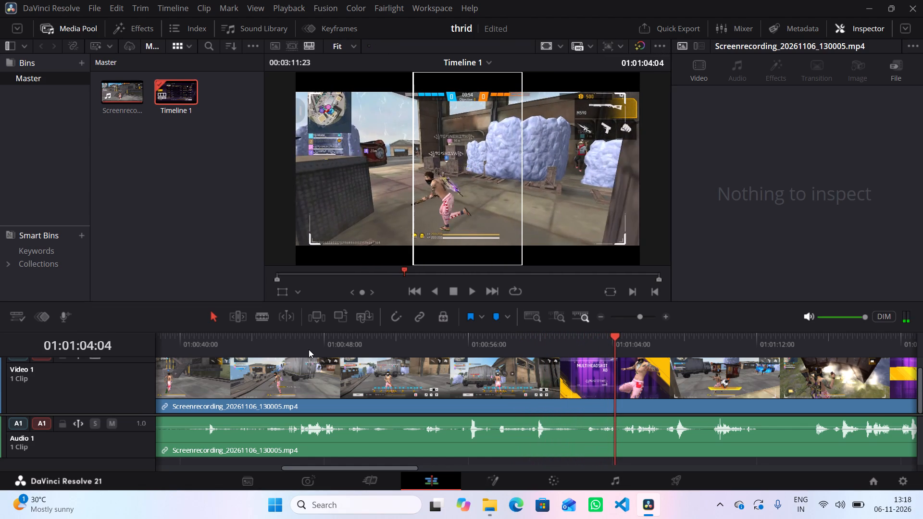
key("Left")
key("Left")
key("Left")
key("Left")
key("Left")
key("Left")
key("Left")
key("Left")
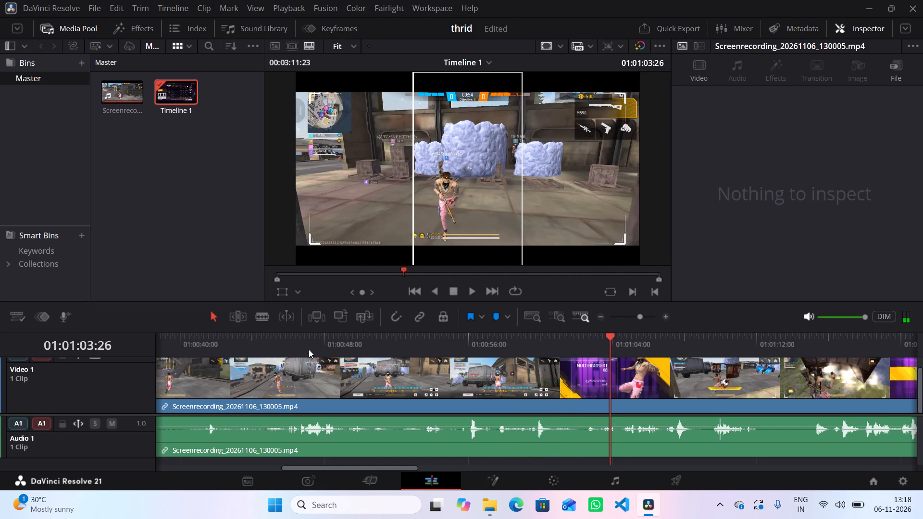
key("Left")
key("Left")
key("Left")
key("Left")
key("Left")
key("Left")
key("Left")
key("Left")
key("Left")
key("Left")
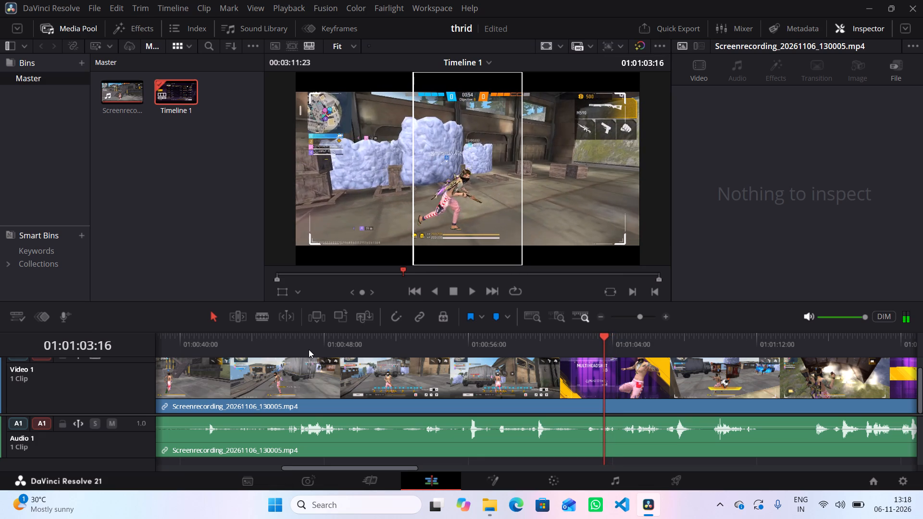
key("Left")
key("Left")
key("Left")
key("Left")
key("Right")
key("Right")
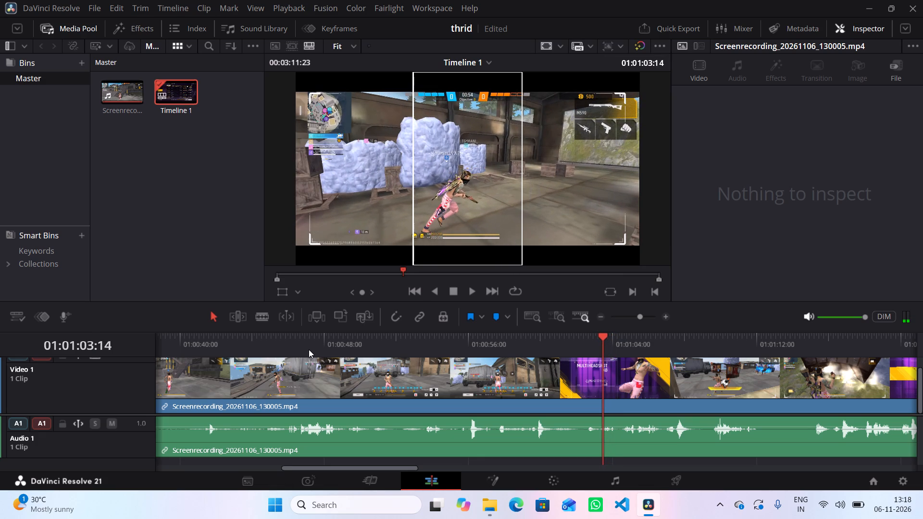
key("ctrl+b")
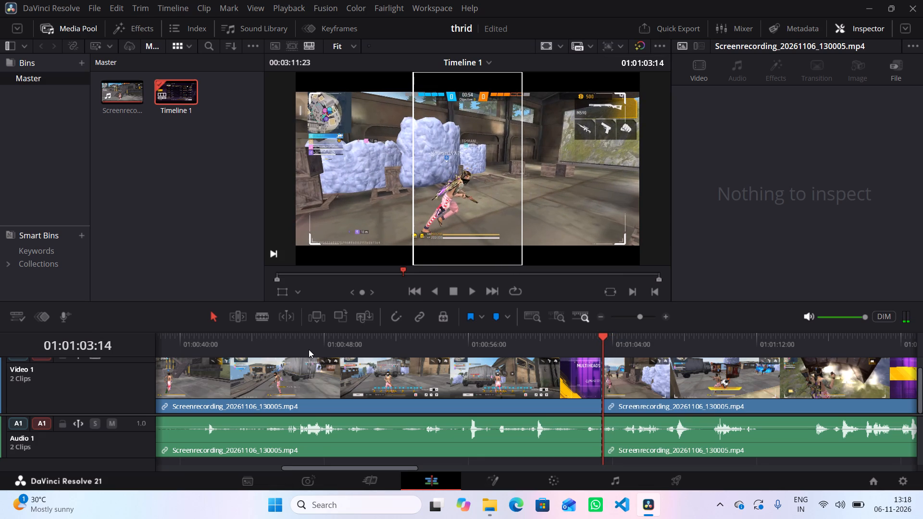
Delete the video and audio before the split, and close the gaps so the remaining clip starts at 01:00:00:00.
left_click(416, 383)
left_click(418, 433)
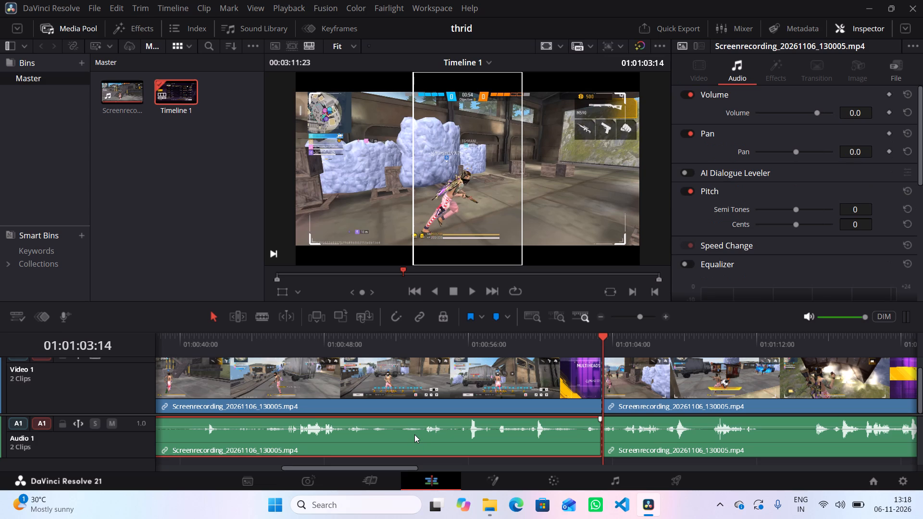
key("BackSpace")
left_click(453, 382)
key("BackSpace")
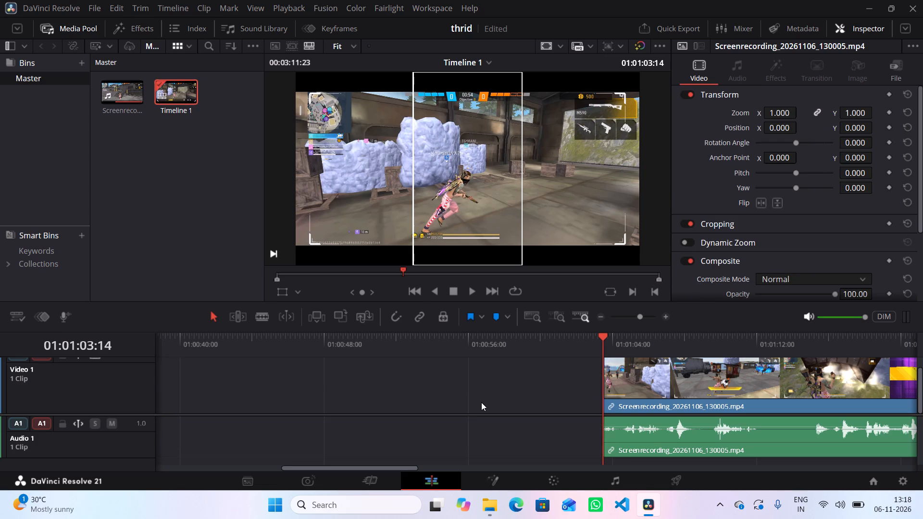
left_click(481, 402)
key("BackSpace")
left_click(283, 448)
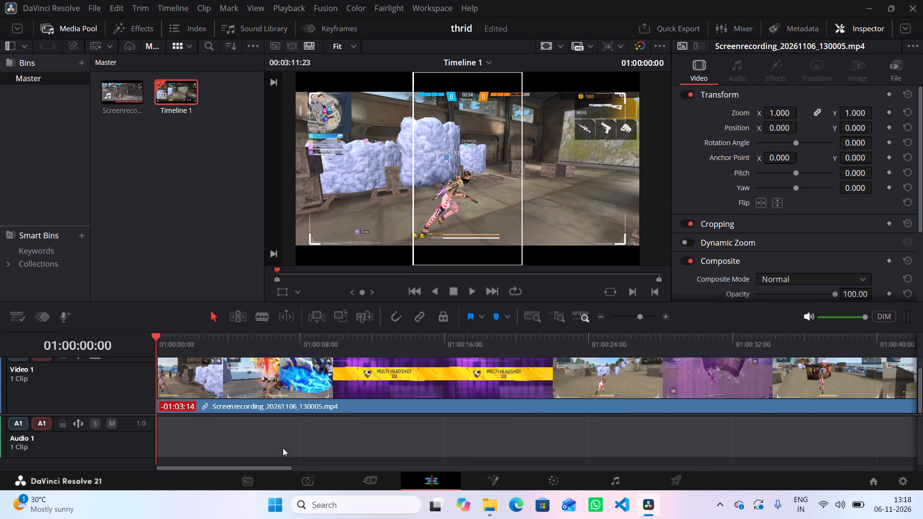
key("BackSpace")
Play the shortened clip, find the last gameplay frame before the Multi Headshot X8 banner, and split it at 01:00:07:27.
key("space")
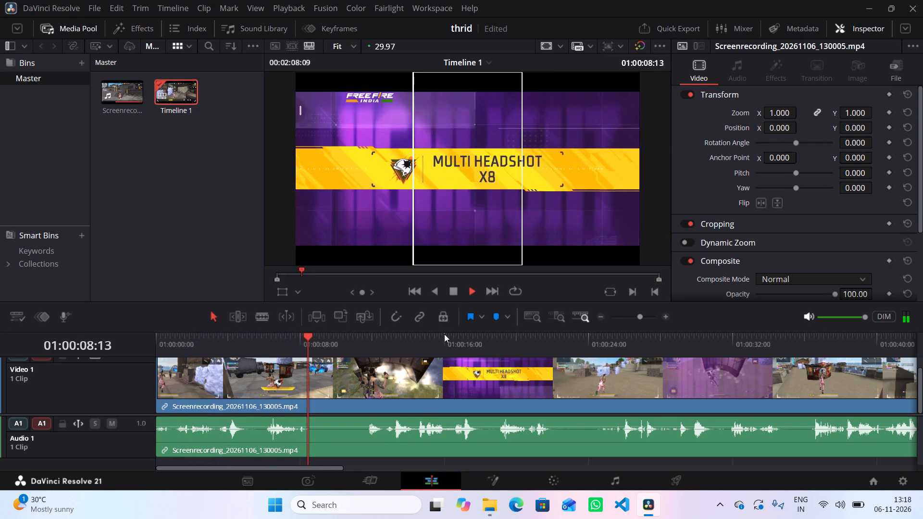
key("space")
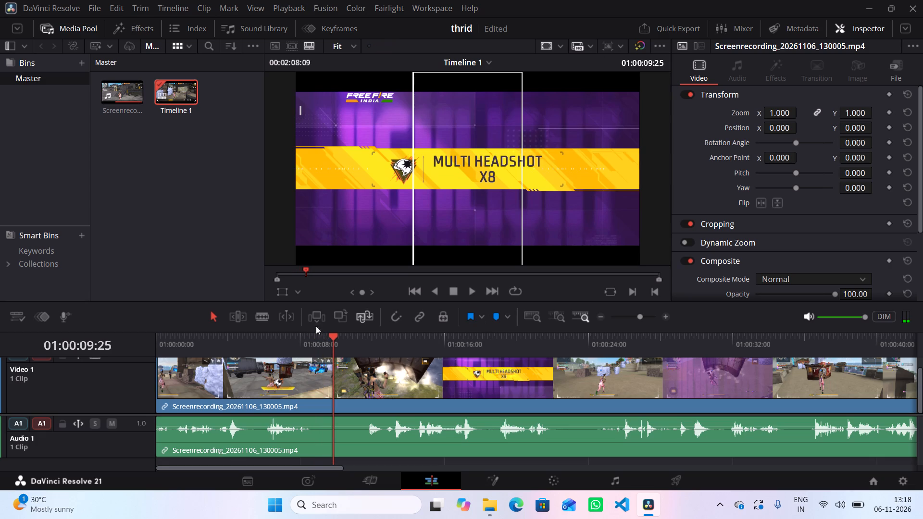
left_click_drag(331, 333, 290, 339)
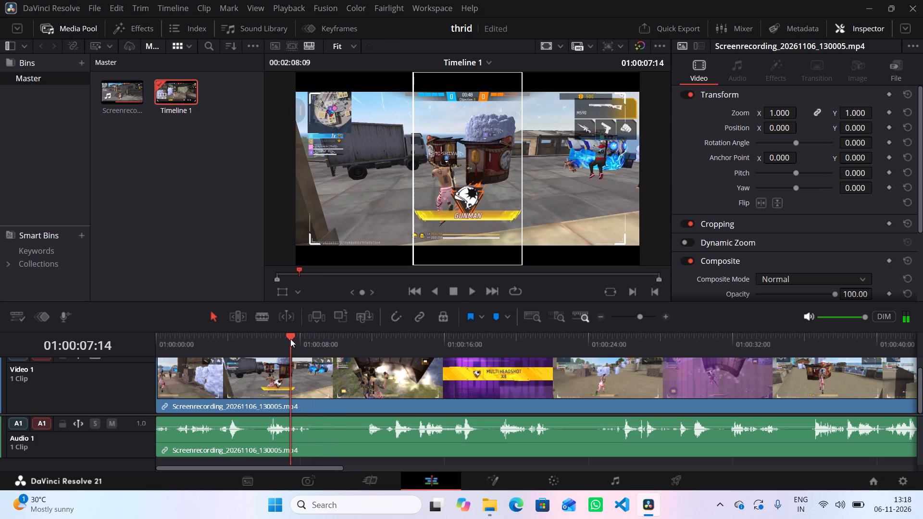
key("space")
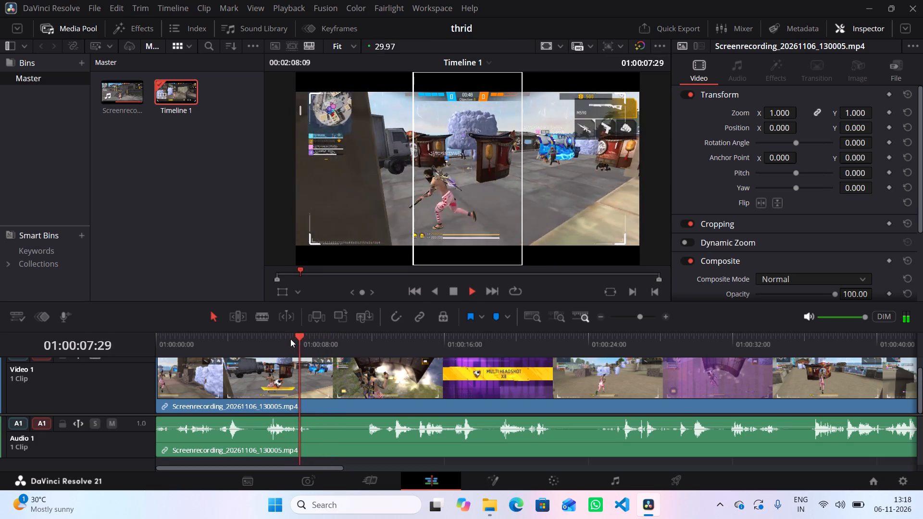
key("space")
key("Left")
key("Left")
key("Left")
key("Left")
key("Left")
key("Left")
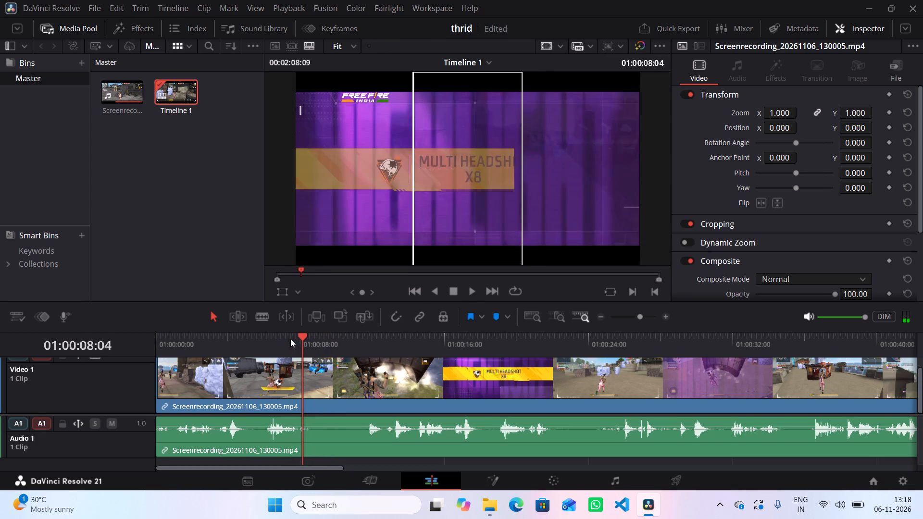
key("Left")
key("Left")
key("Left")
key("Left")
key("Left")
key("Left")
key("Left")
key("Left")
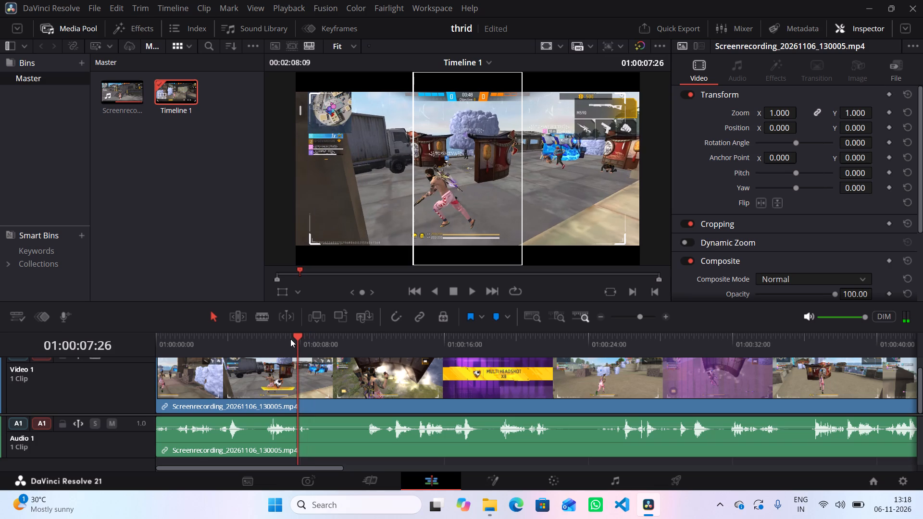
key("Left")
key("Right")
key("Right")
key("ctrl+b")
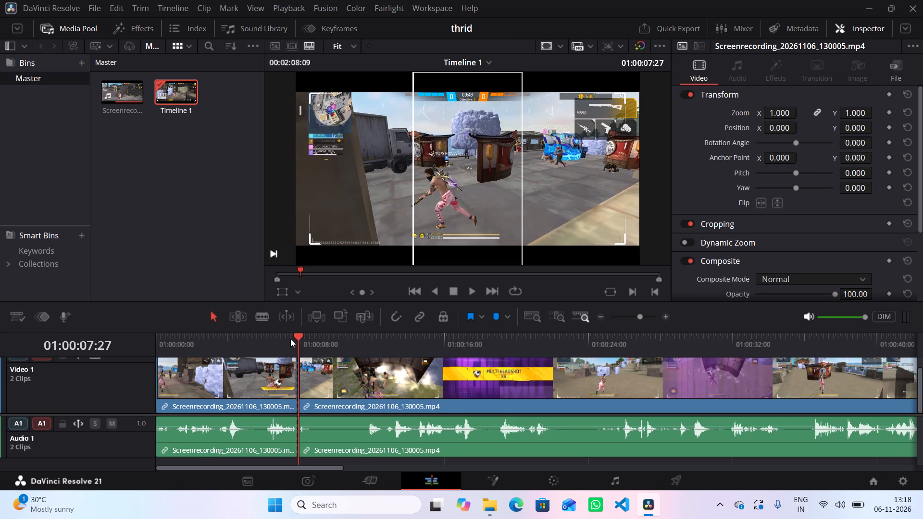
Find where clean gameplay resumes after the Multi Headshot X8 banner, and split the clip at 01:00:11:08.
key("space")
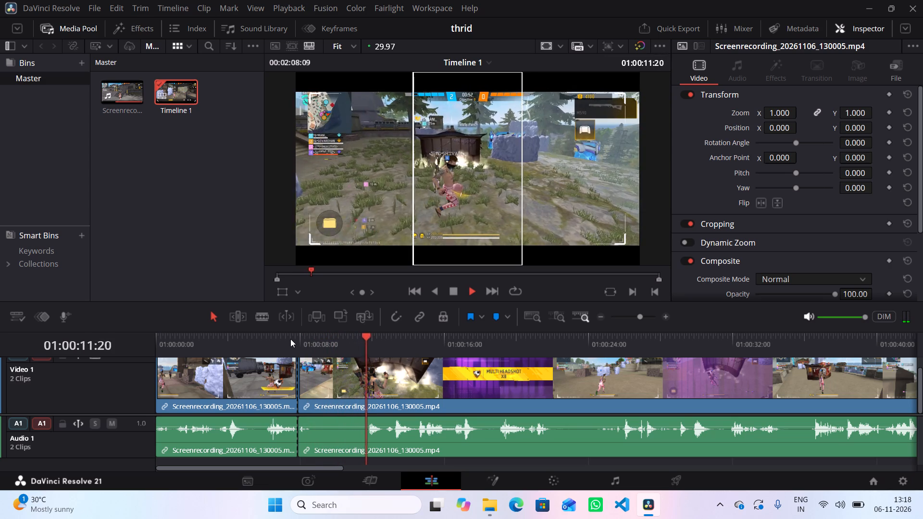
key("space")
key("Left")
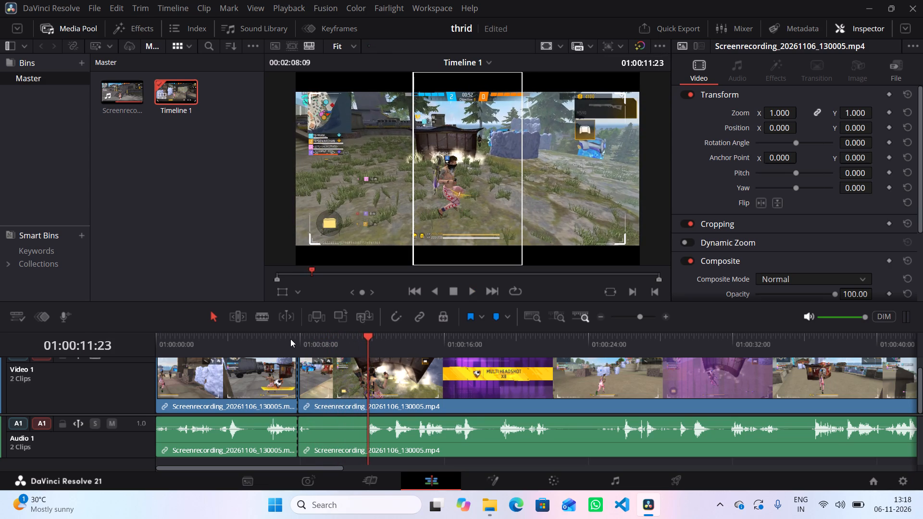
key("Left")
key("Left")
key("Left")
key("Left")
key("Left")
key("Left")
key("Left")
key("Left")
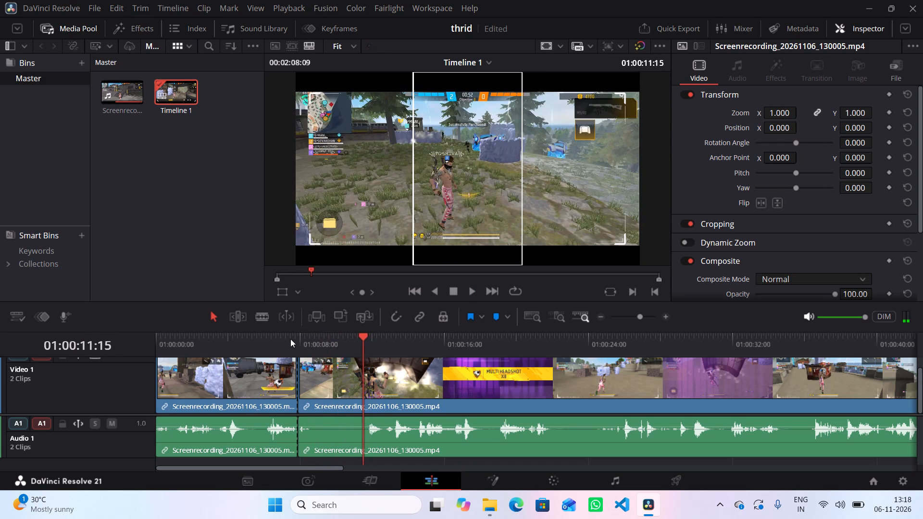
key("Left")
key("Left")
key("Left")
key("Left")
key("Left")
key("Left")
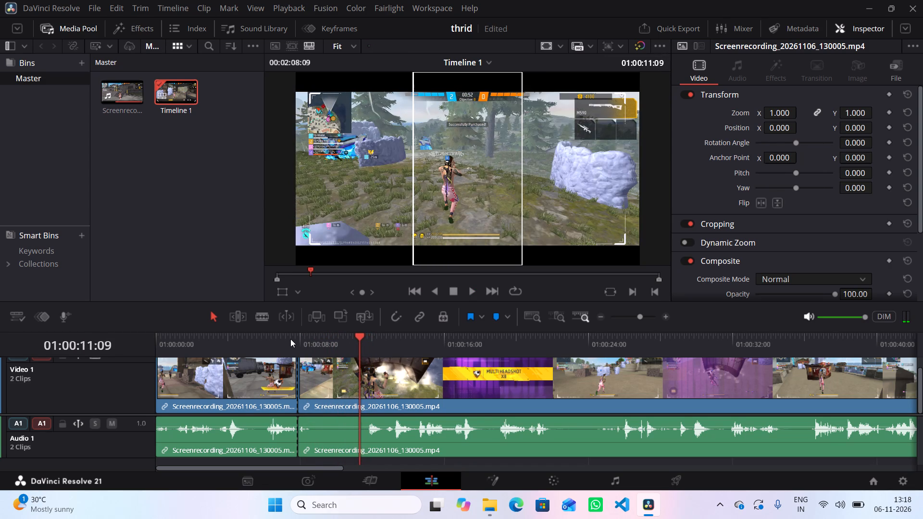
key("Left")
key("Left")
key("Left")
key("Left")
key("Right")
key("Right")
key("Right")
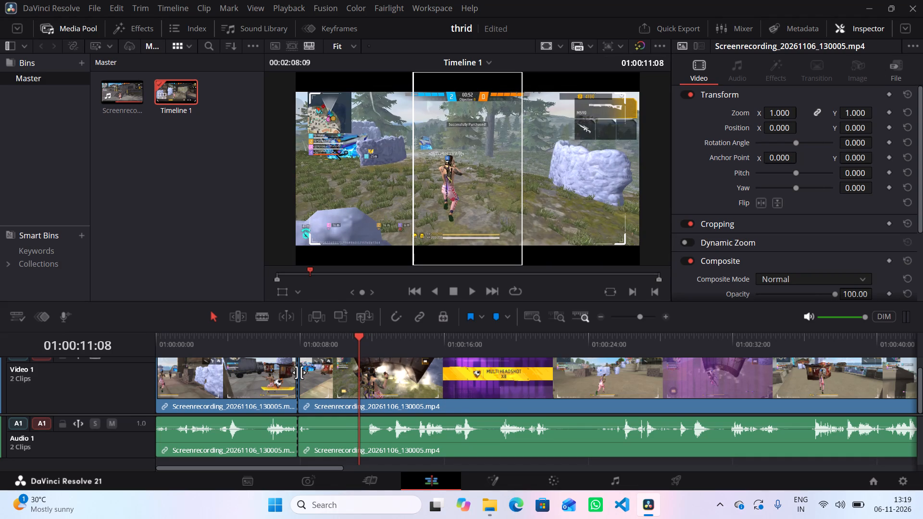
key("ctrl+b")
Delete the video and audio of the banner section between the two cuts, and close the gaps on both tracks.
left_click(337, 386)
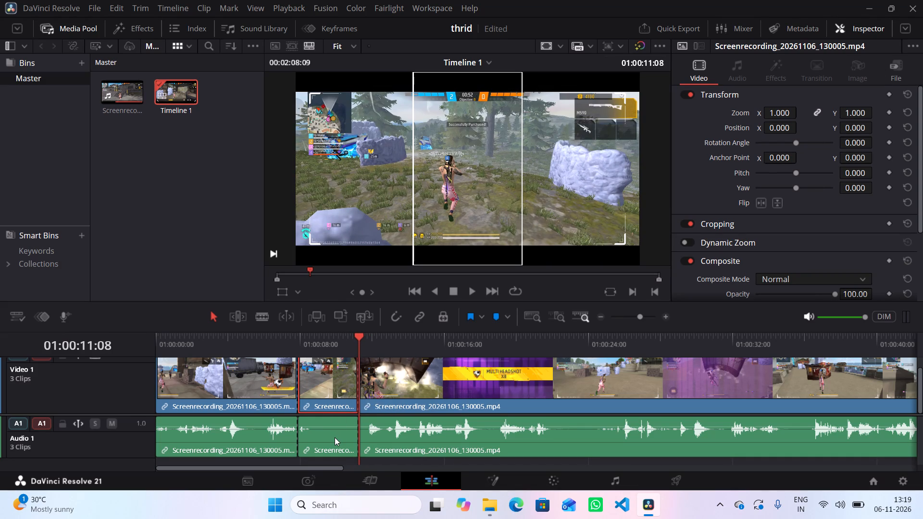
key("BackSpace")
left_click(335, 437)
key("BackSpace")
left_click(333, 435)
key("BackSpace")
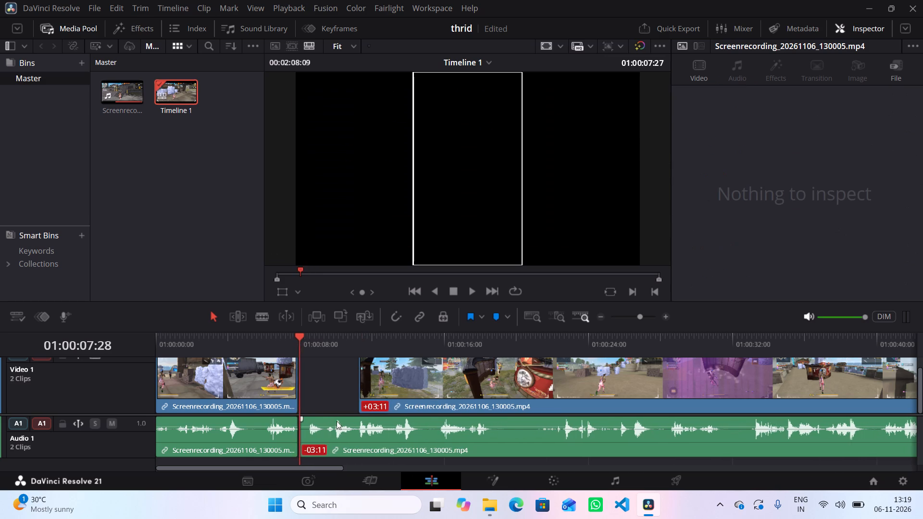
left_click(337, 389)
key("BackSpace")
Play on from 01:00:07:28, find the last clean gameplay frame before the next Multi Headshot X8 banner, and split the clip at 01:00:17:13.
key("space")
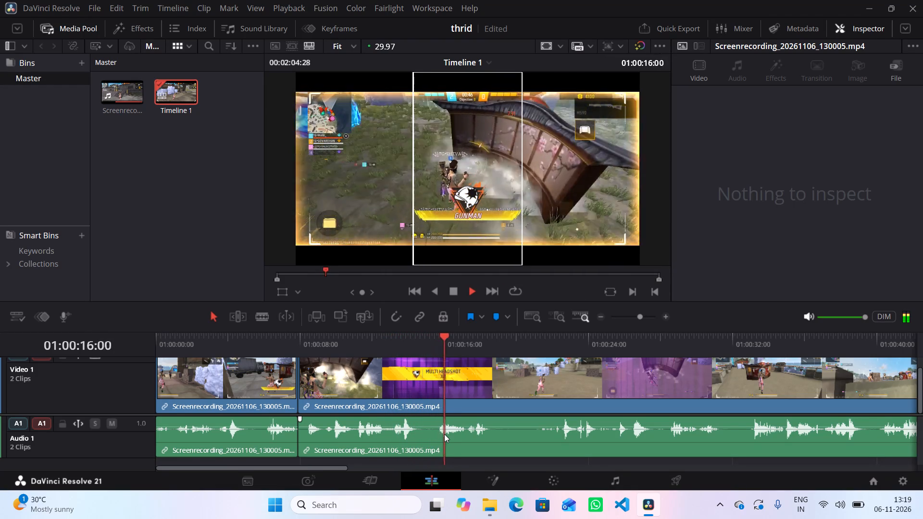
key("space")
key("space")
key("space")
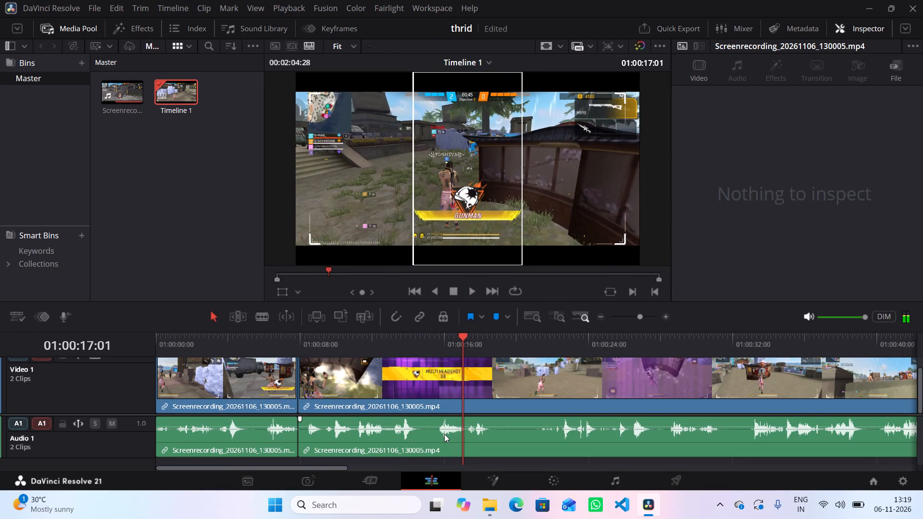
key("space")
key("space")
key("space")
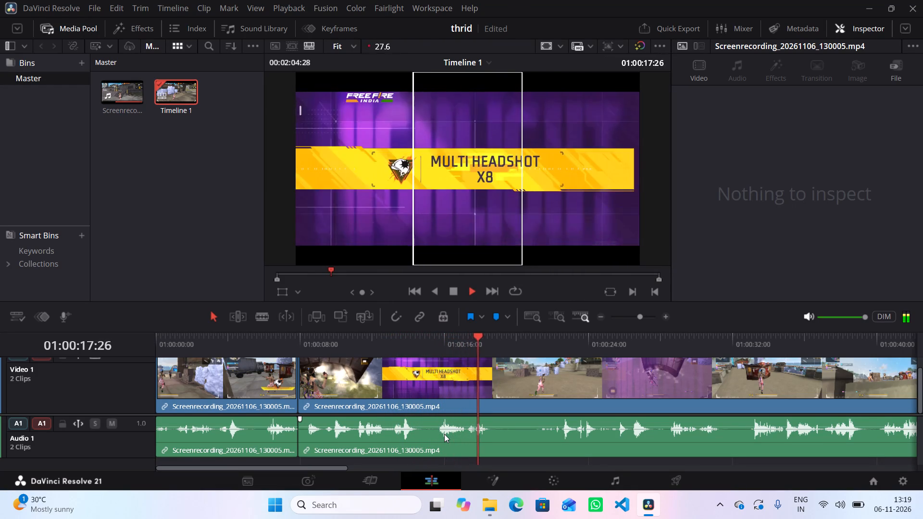
key("space")
key("Left")
key("Left")
key("Left")
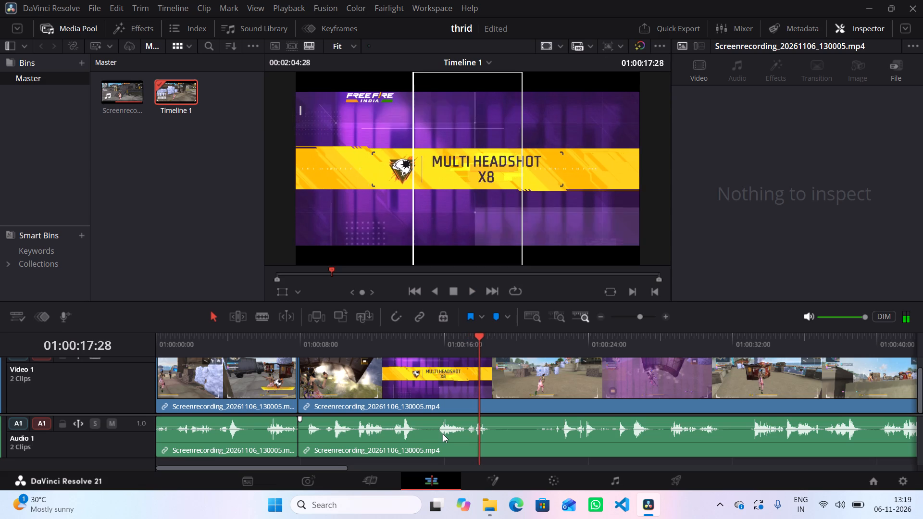
key("Left")
key("Left")
key("Left")
key("Left")
key("Left")
key("Left")
key("Left")
key("Left")
key("Left")
key("Left")
key("Left")
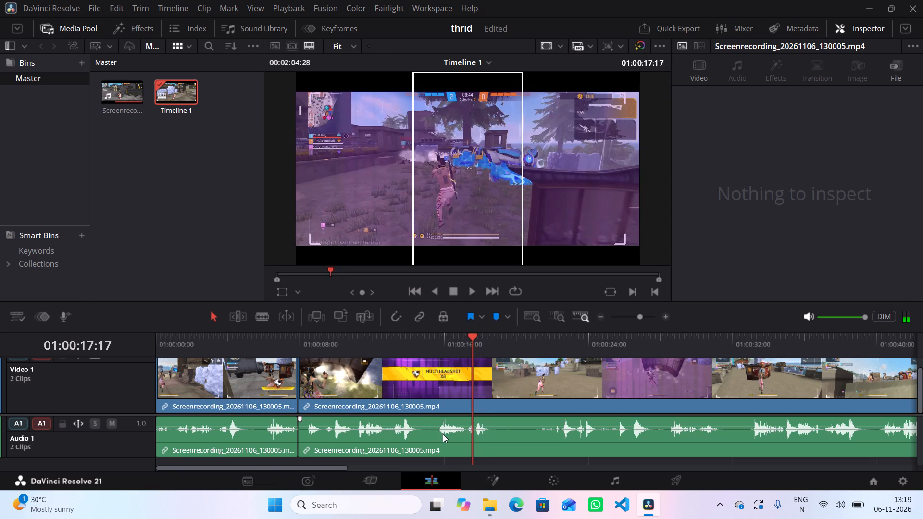
key("Left")
key("Left")
key("Left")
key("Left")
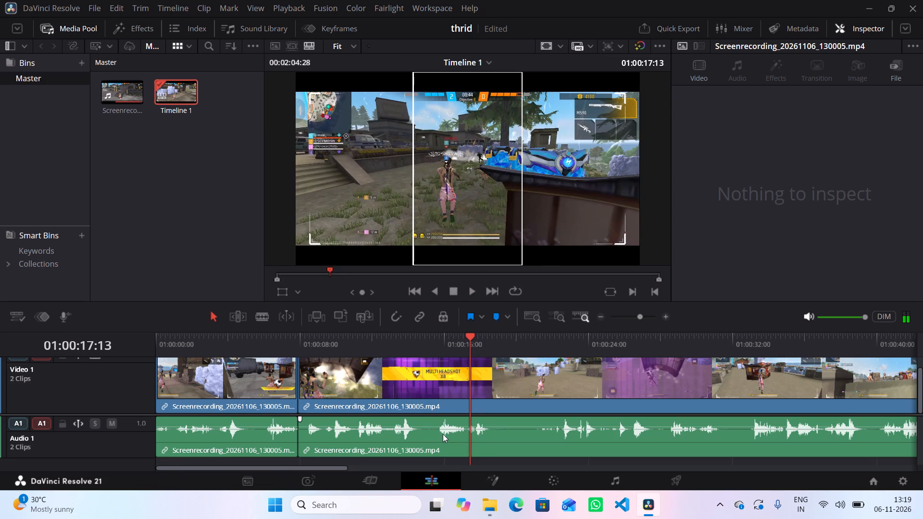
key("ctrl+b")
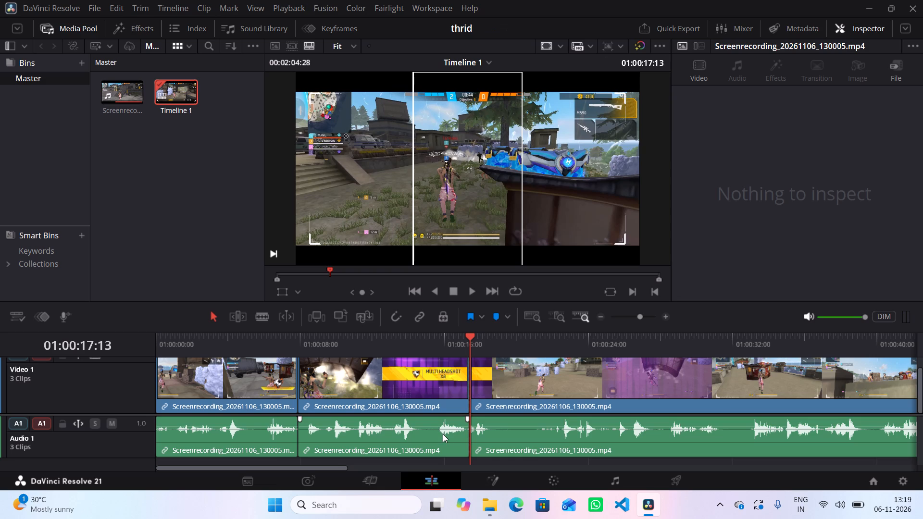
Find where clean gameplay resumes after this Multi Headshot X8 banner, and split the clip at 01:00:20:29.
key("space")
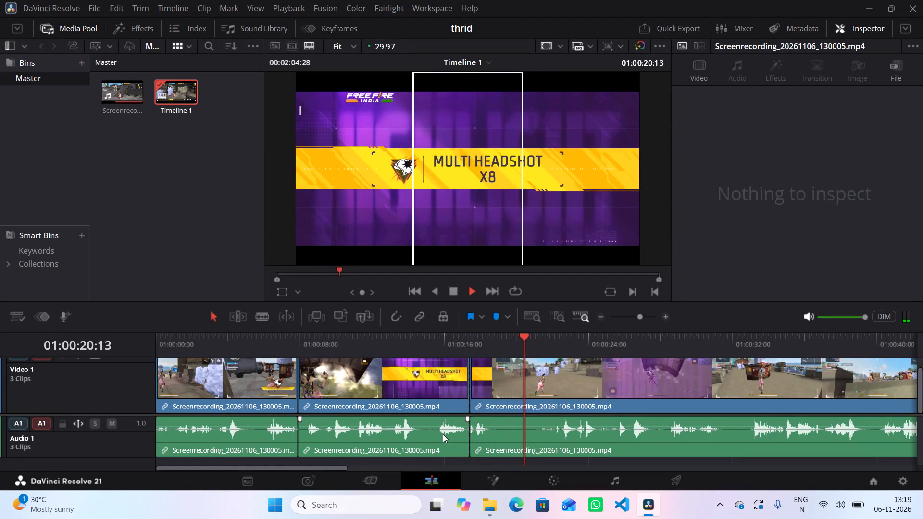
key("space")
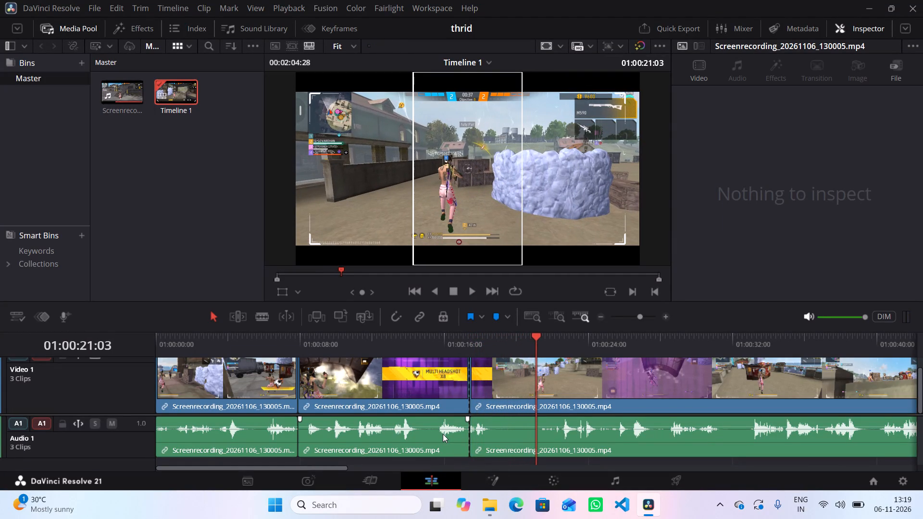
key("Left")
key("Left")
key("Left")
key("Left")
key("Left")
key("Left")
key("Left")
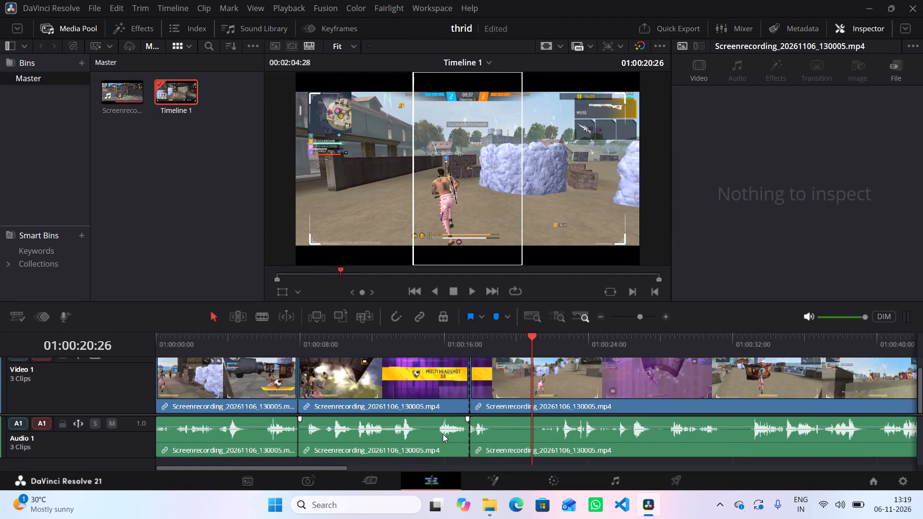
key("Right")
key("Right")
key("Right")
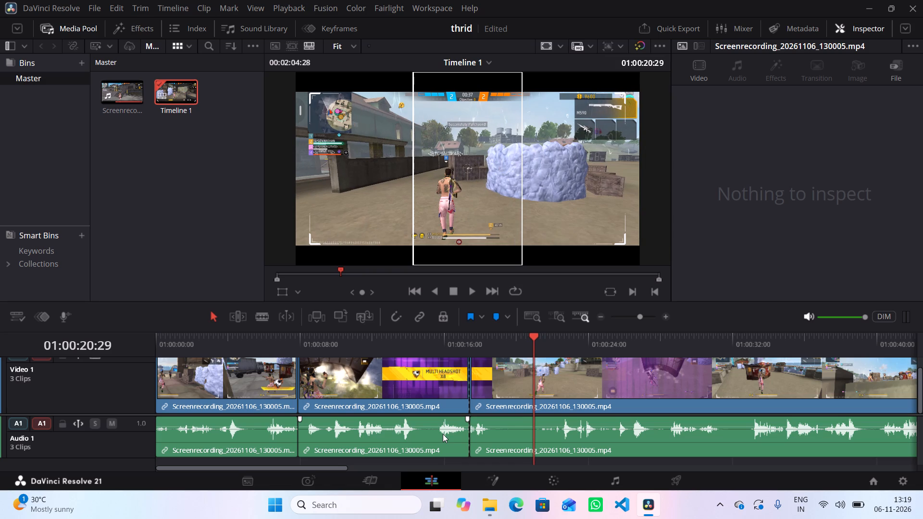
key("ctrl+b")
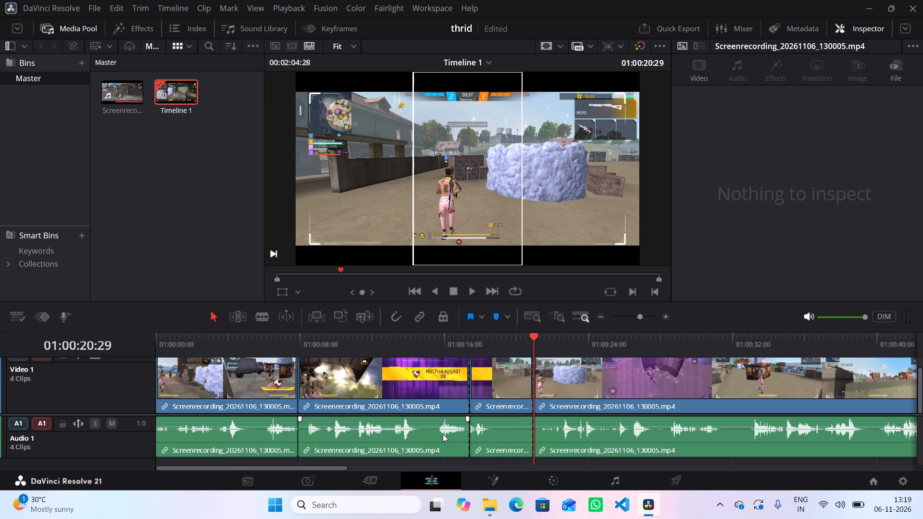
Delete the video and audio of the banner section between 01:00:17:13 and 01:00:20:29, and close the gaps on both tracks.
left_click(498, 393)
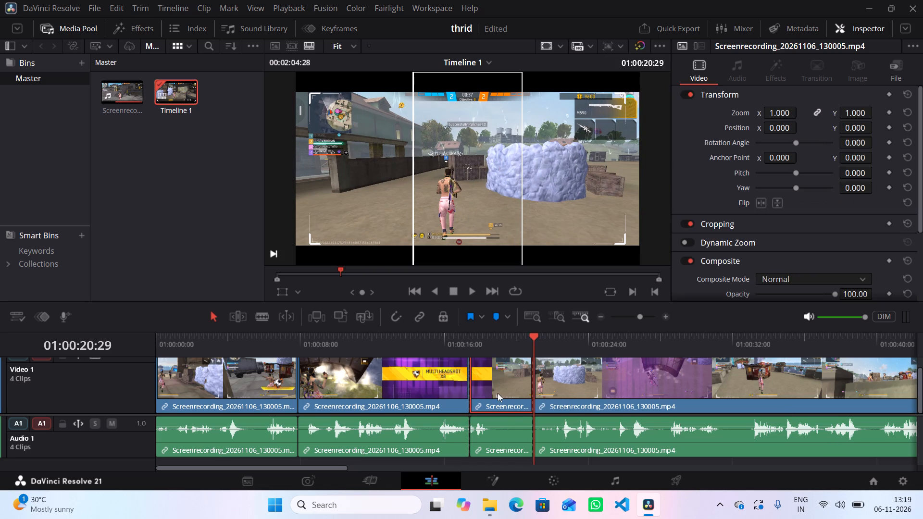
key("BackSpace")
left_click(497, 435)
key("BackSpace")
left_click(502, 397)
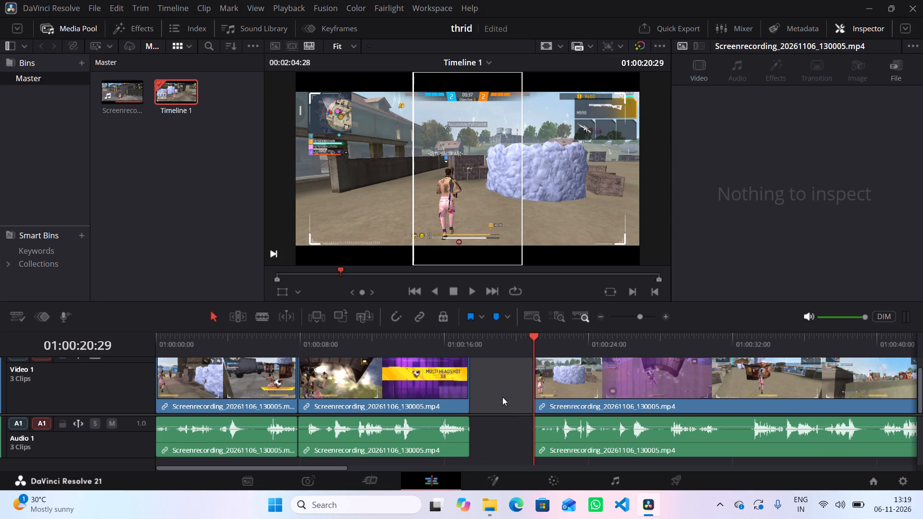
key("BackSpace")
left_click(485, 440)
key("BackSpace")
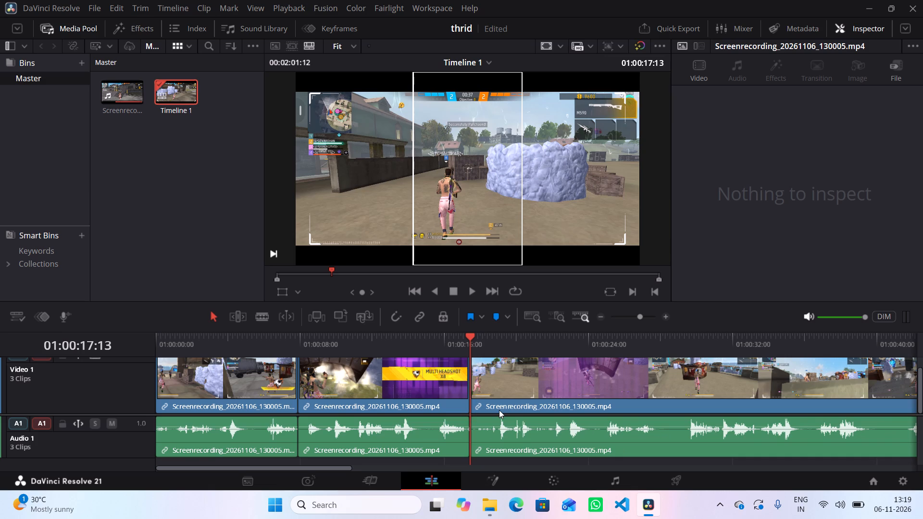
Play the following gameplay section up to the end of its action, and split the clip at 01:00:25:29.
key("space")
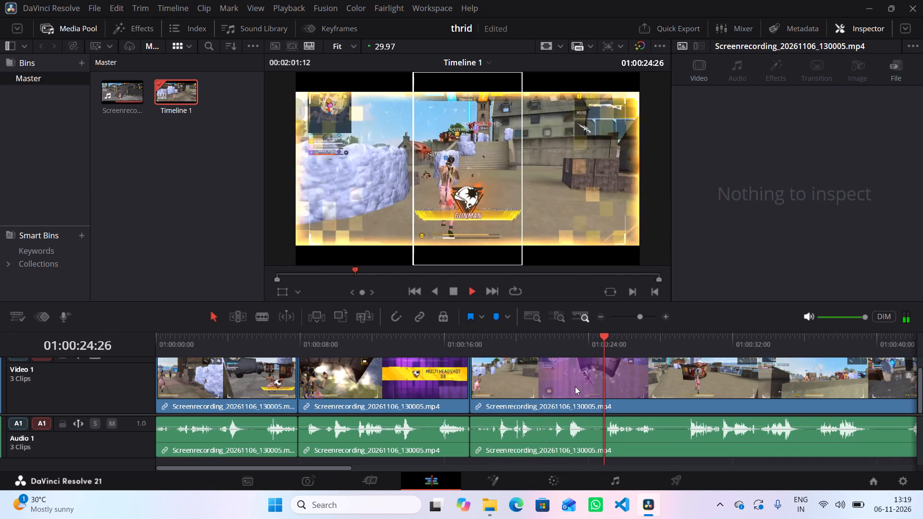
key("space")
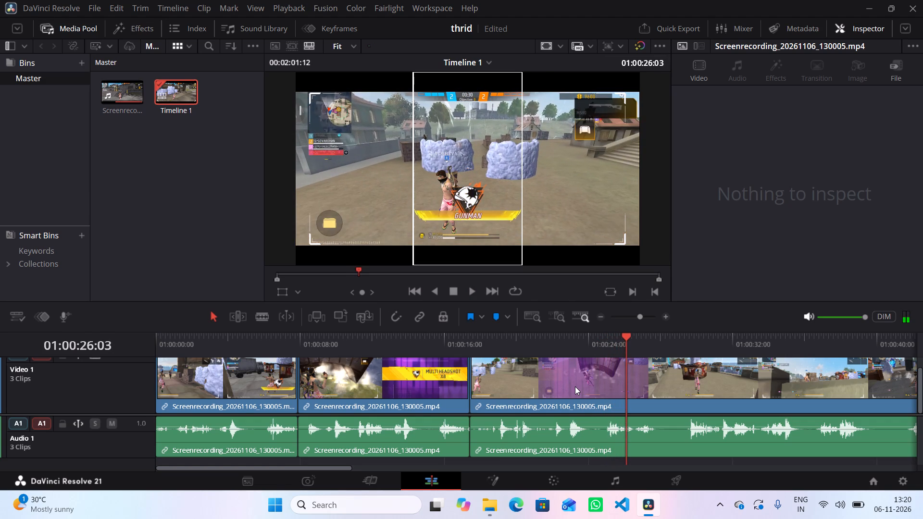
key("Left")
key("Left")
key("Left")
key("Left")
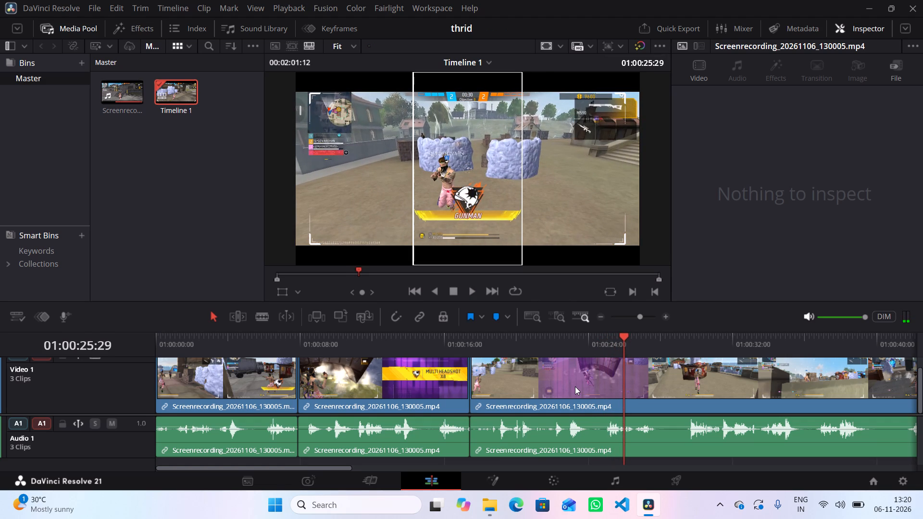
key("ctrl+b")
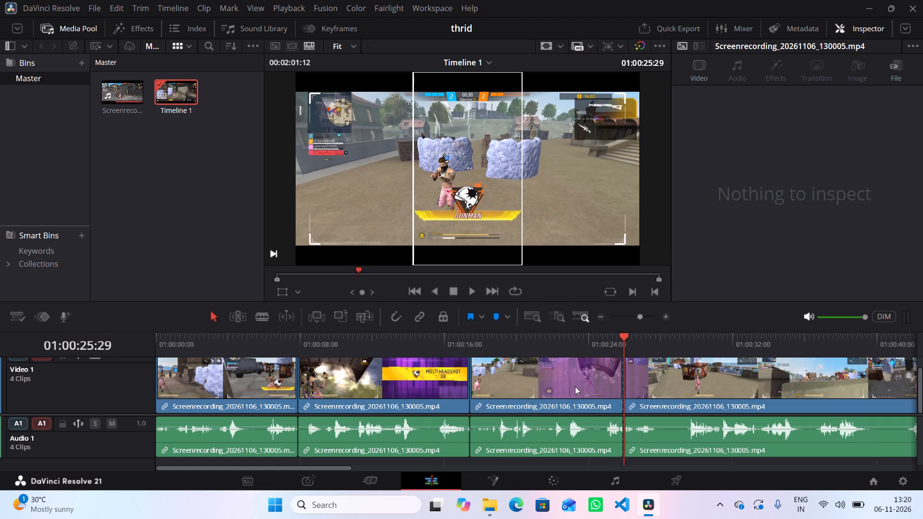
Play past the 01:00:25:29 cut and look for the first clean gameplay frame after the Multi Headshot X8 banner.
key("space")
key("space")
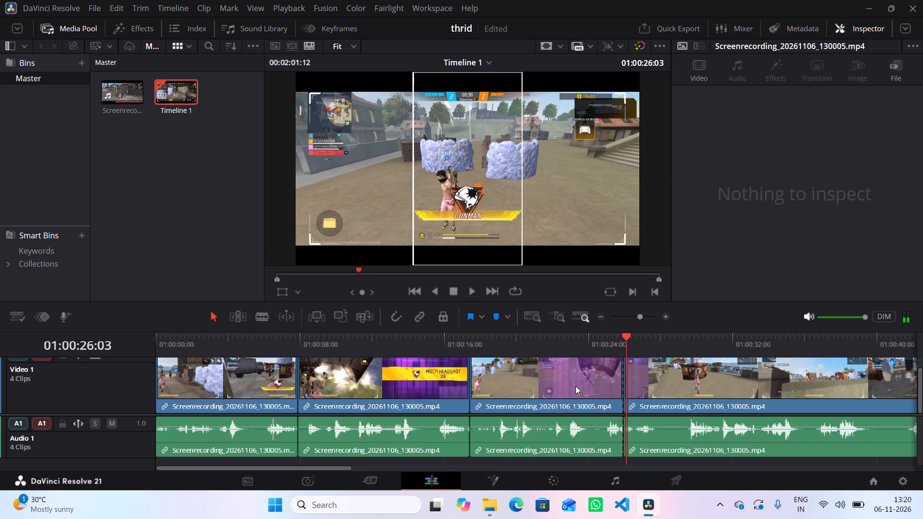
key("space")
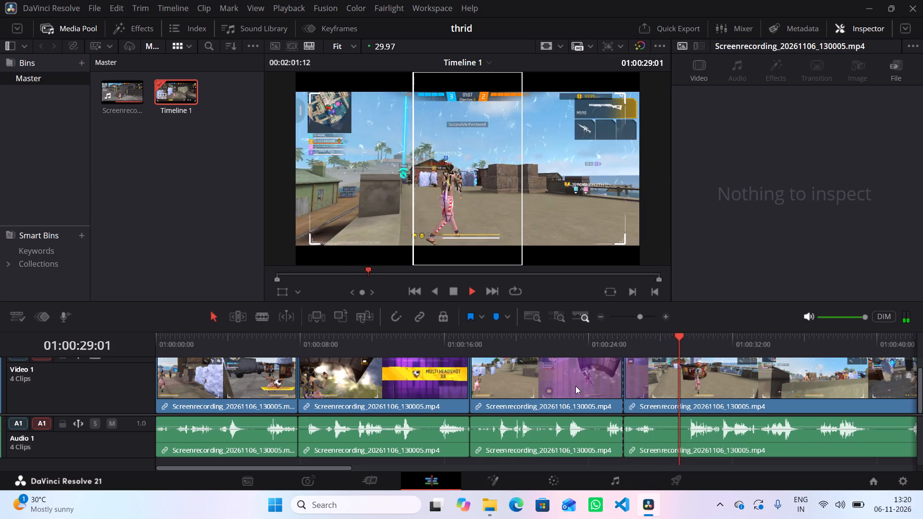
key("space")
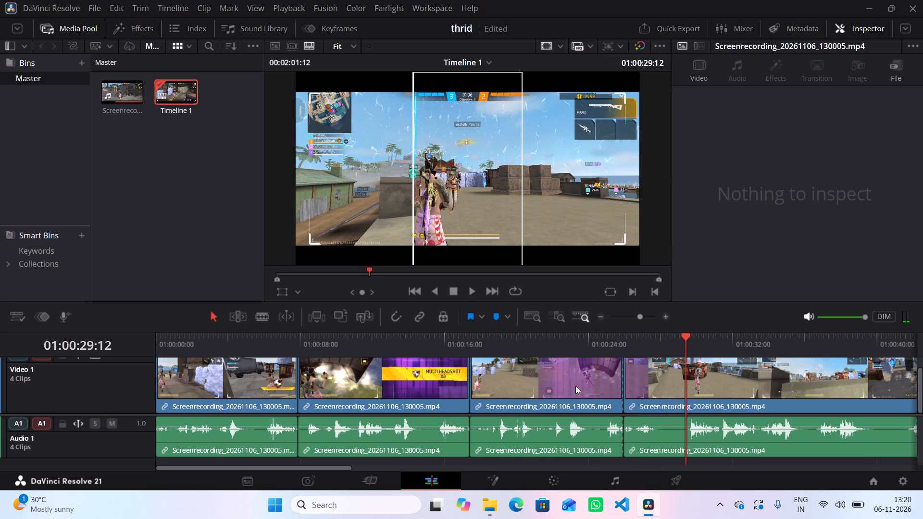
key("Left")
key("Left")
key("Left")
key("Left")
key("Left")
key("Left")
key("Left")
key("Left")
key("Left")
key("Left")
key("Left")
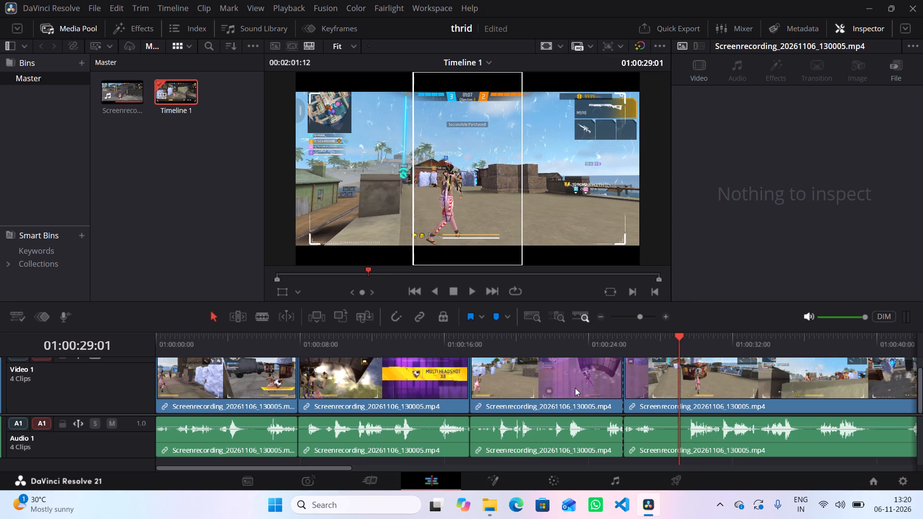
key("Left")
key("Left")
key("Left")
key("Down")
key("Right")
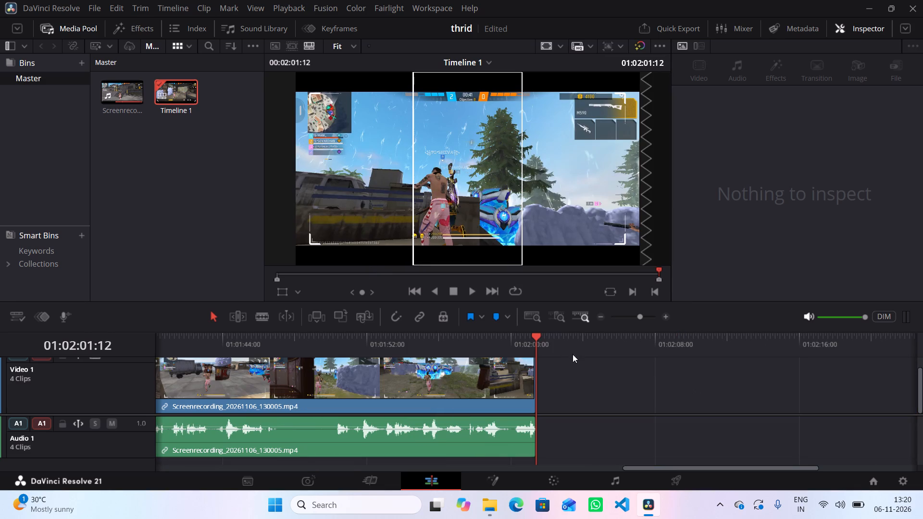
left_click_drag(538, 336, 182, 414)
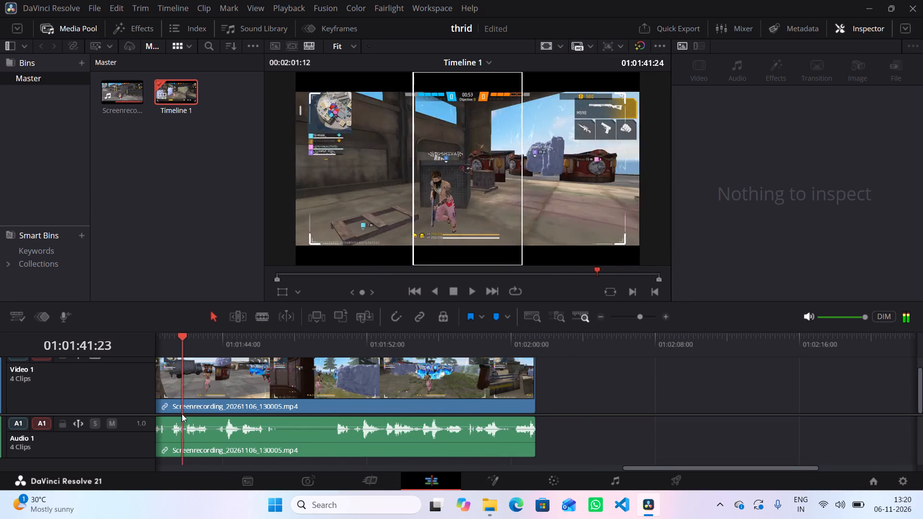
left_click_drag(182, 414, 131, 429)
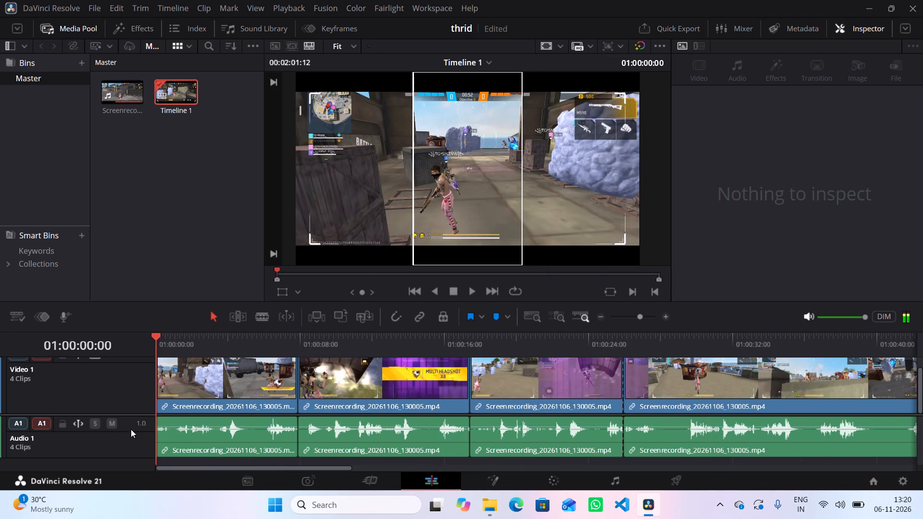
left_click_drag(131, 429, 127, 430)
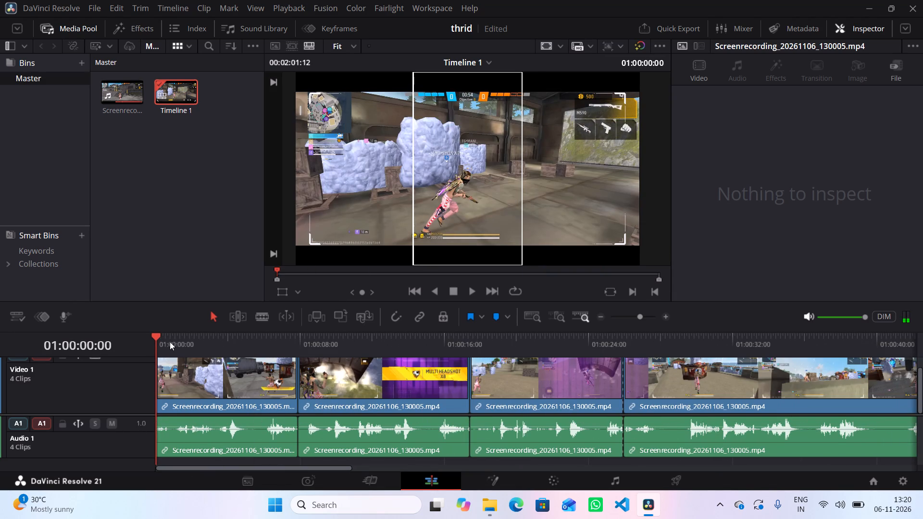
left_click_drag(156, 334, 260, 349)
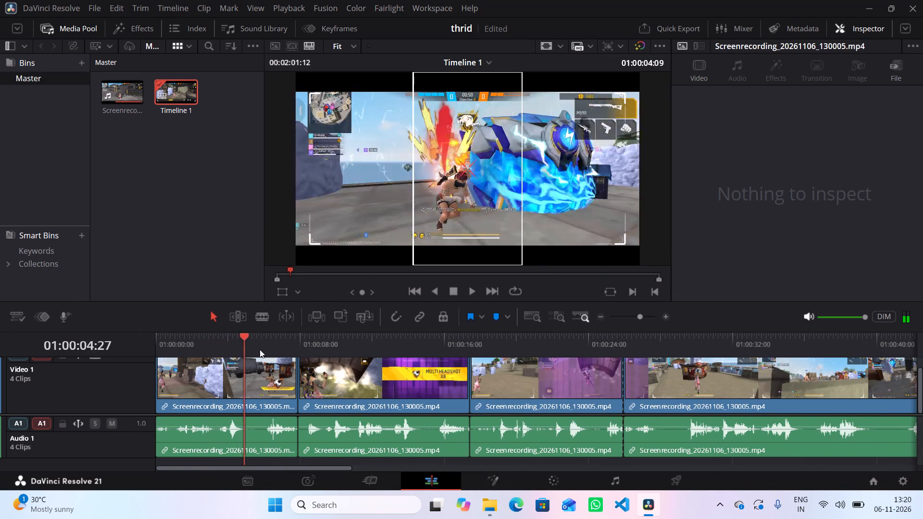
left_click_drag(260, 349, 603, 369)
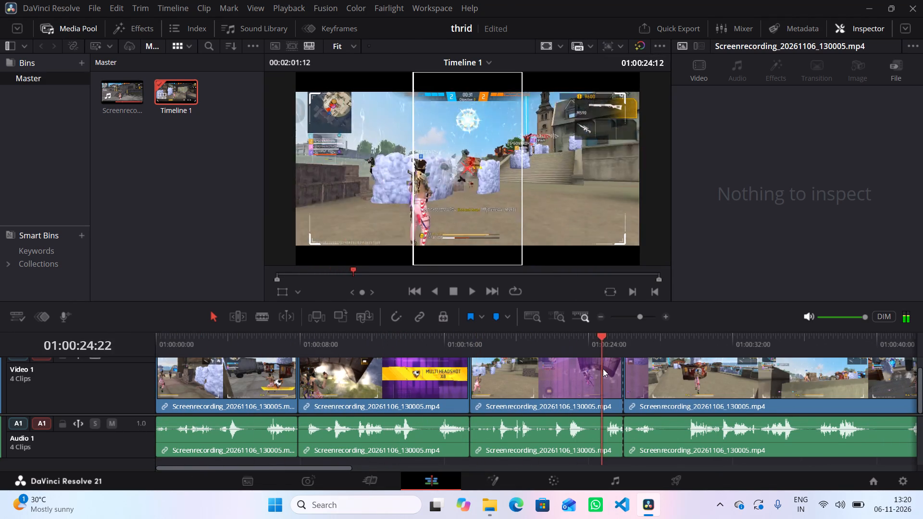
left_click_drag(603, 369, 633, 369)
Find the first clean gameplay frame after the Multi Headshot X8 banner, and split the clip at 01:00:29:02.
key("space")
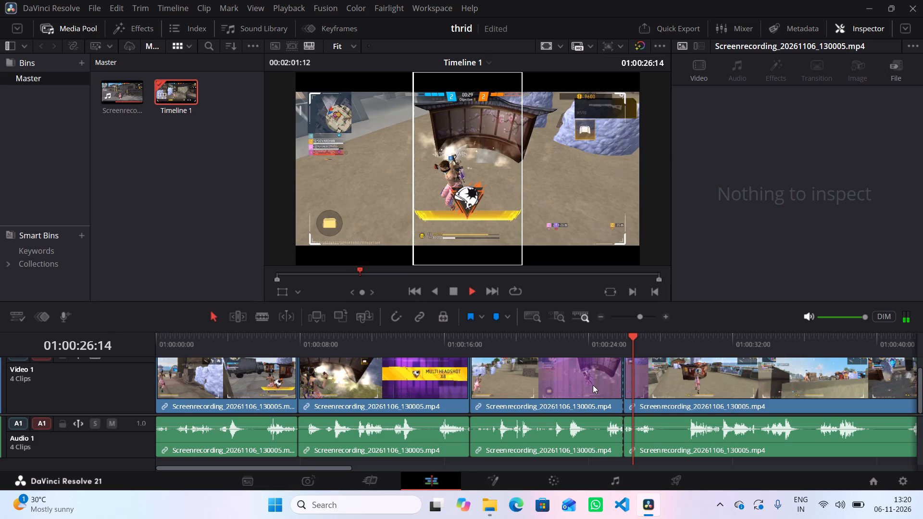
key("space")
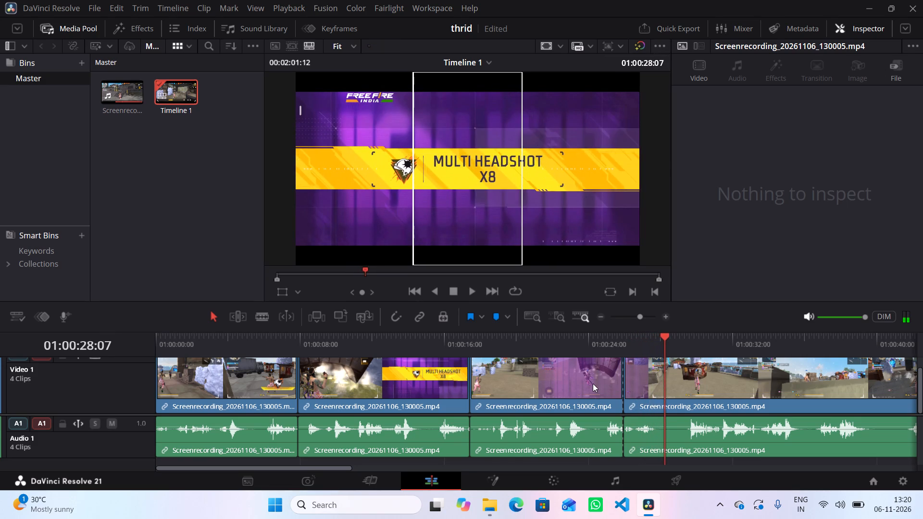
key("space")
key("space")
key("space")
key("space")
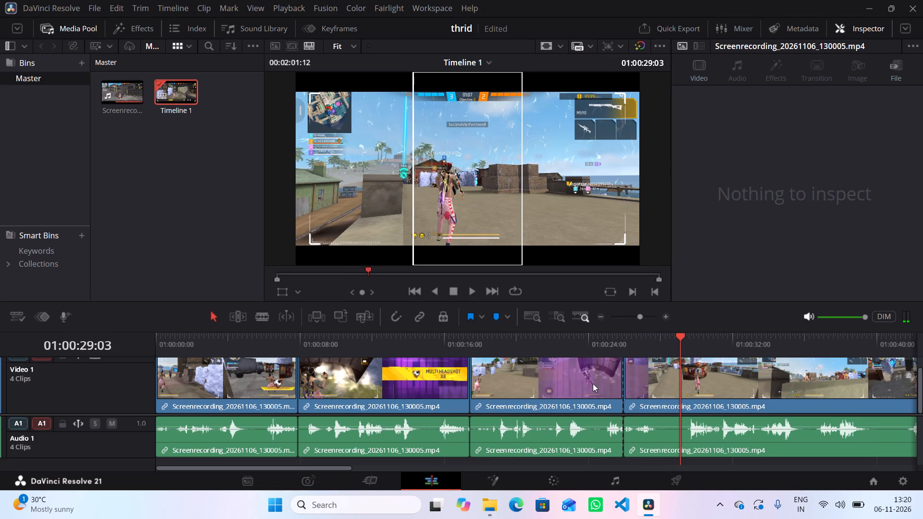
key("Left")
key("Left")
key("Left")
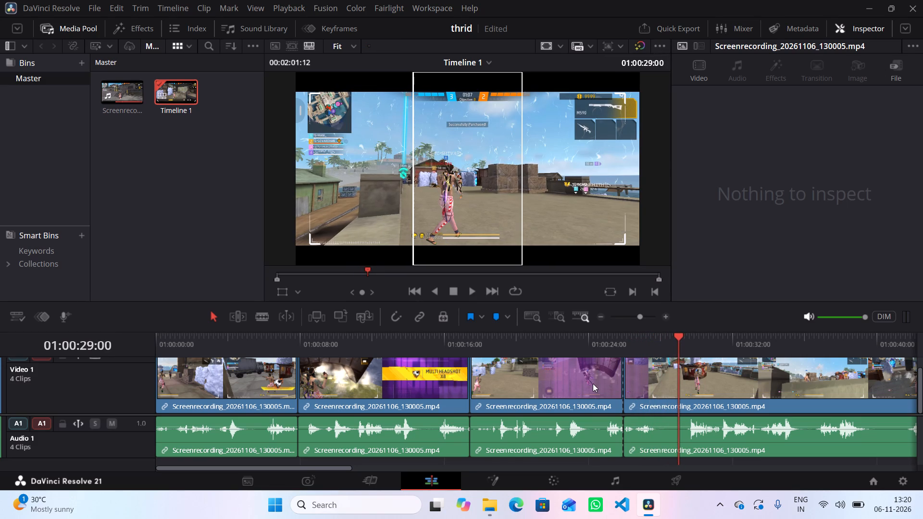
key("Left")
key("Right")
key("Right")
key("Right")
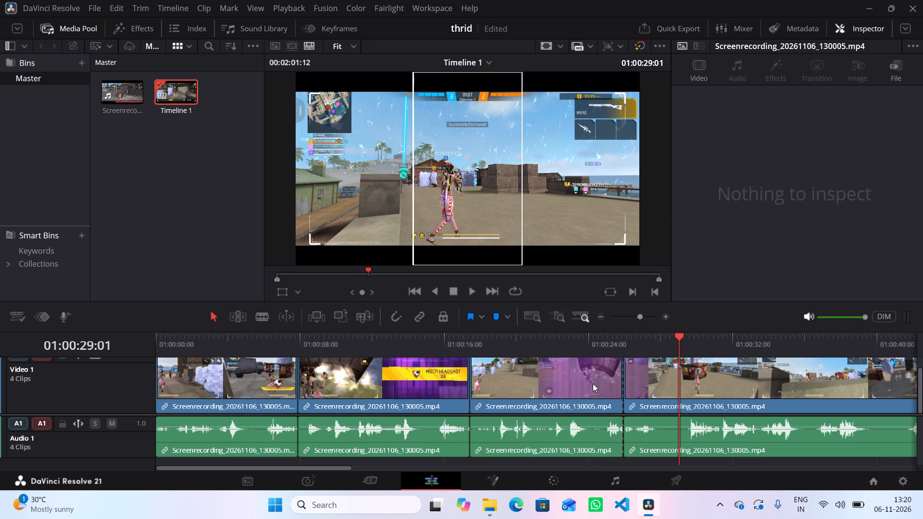
key("ctrl+b")
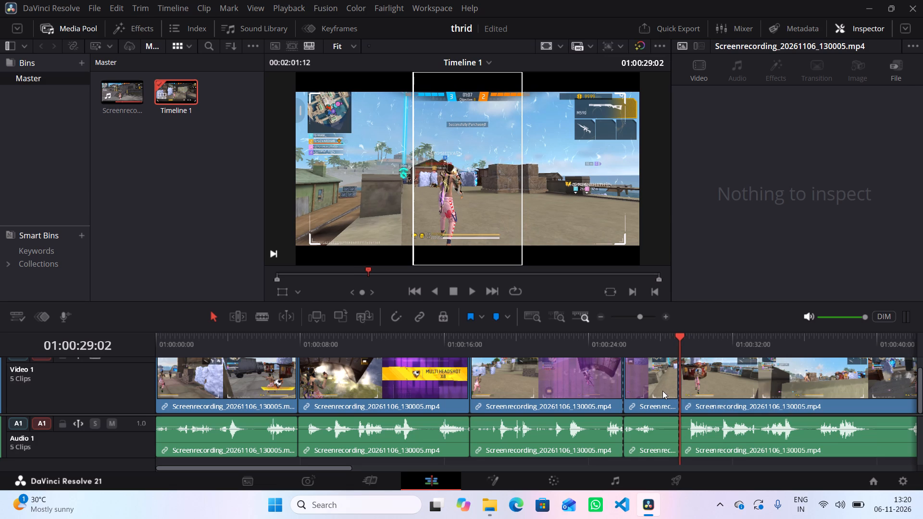
Delete the video and audio of the banner section between 01:00:25:29 and 01:00:29:02, and close the gaps on both tracks.
left_click(662, 391)
key("BackSpace")
left_click(661, 425)
key("BackSpace")
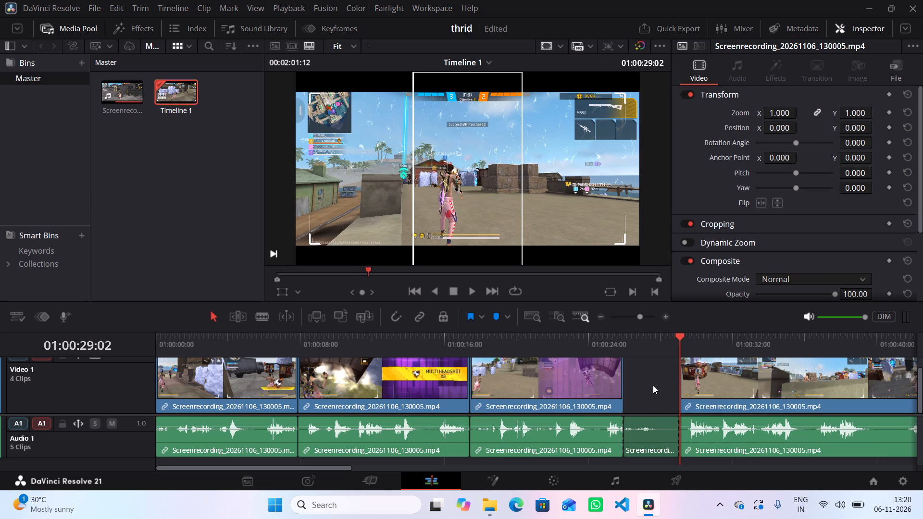
left_click(651, 436)
key("BackSpace")
left_click(649, 395)
key("BackSpace")
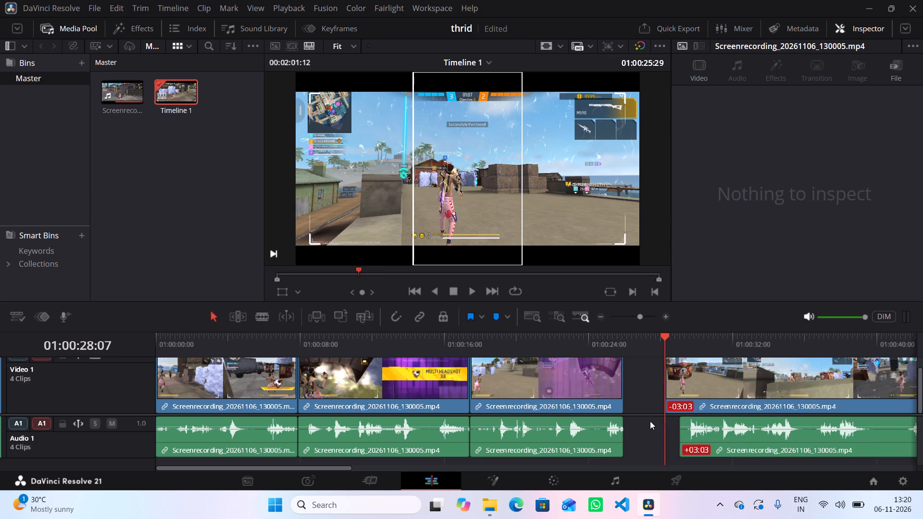
left_click(651, 441)
key("BackSpace")
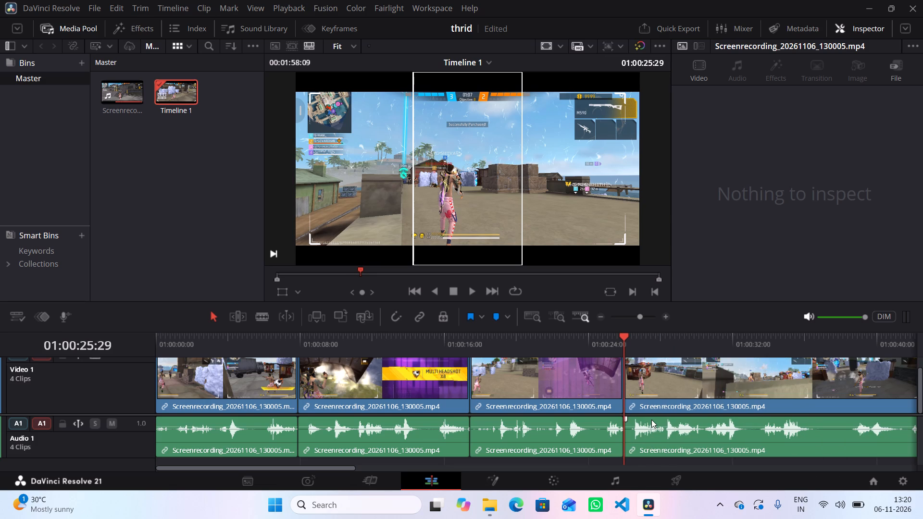
Play the following gameplay section, go back to the end of its action, and split the clip at 01:00:34:06.
key("space")
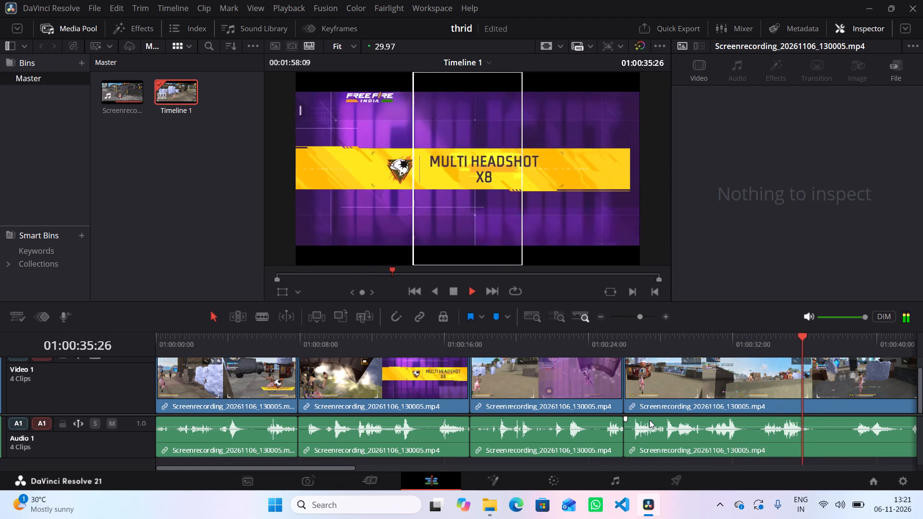
key("space")
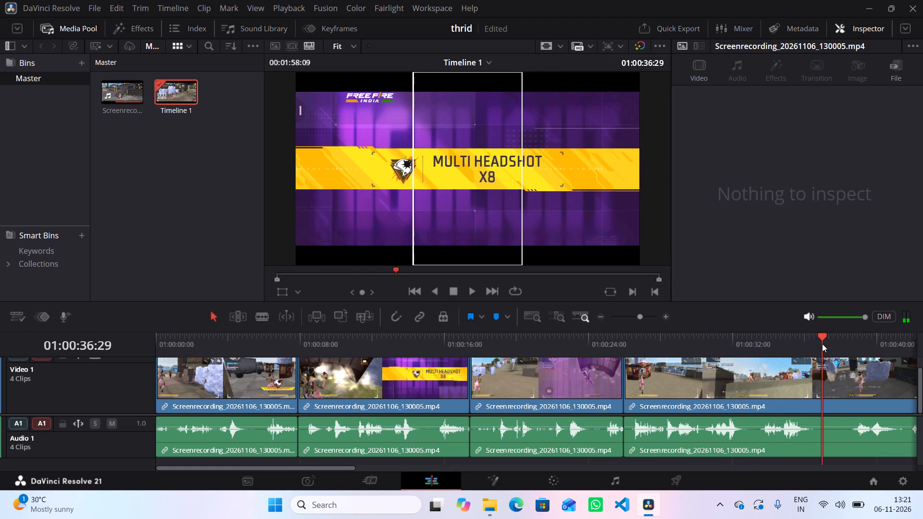
left_click_drag(823, 338, 763, 348)
key("space")
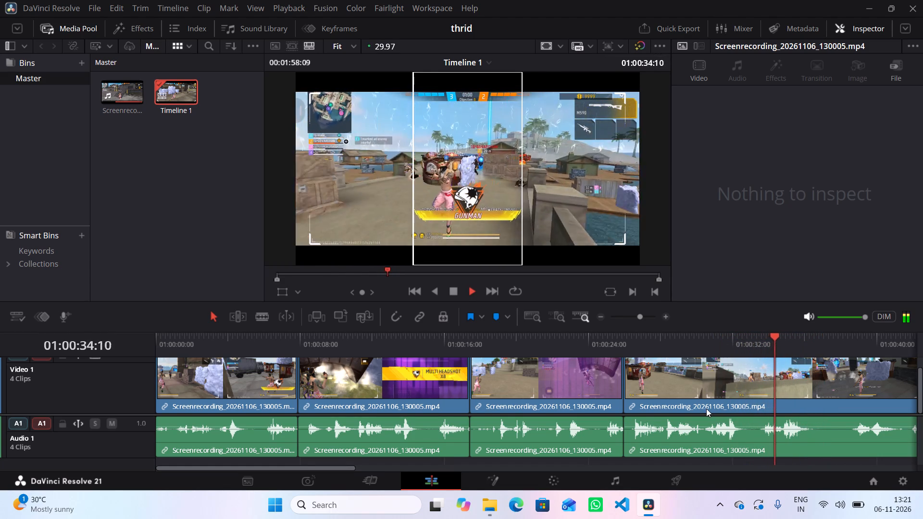
key("space")
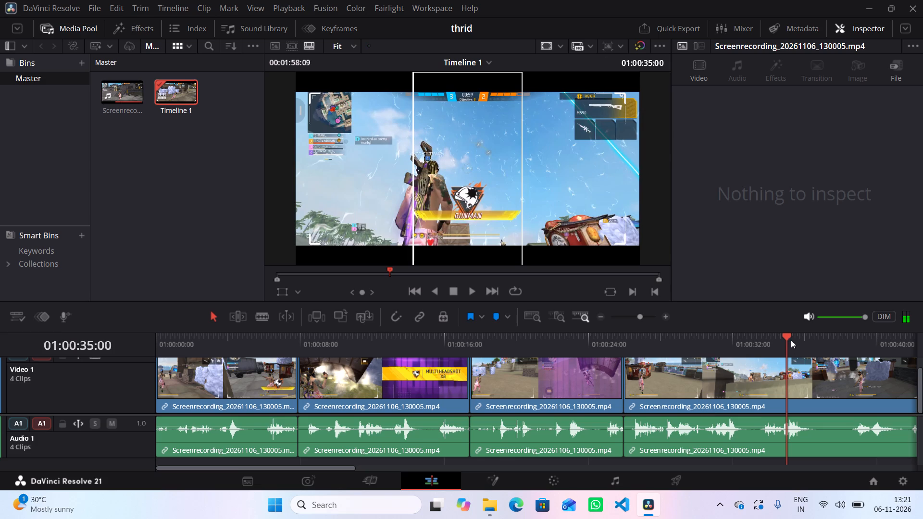
left_click_drag(789, 335, 772, 346)
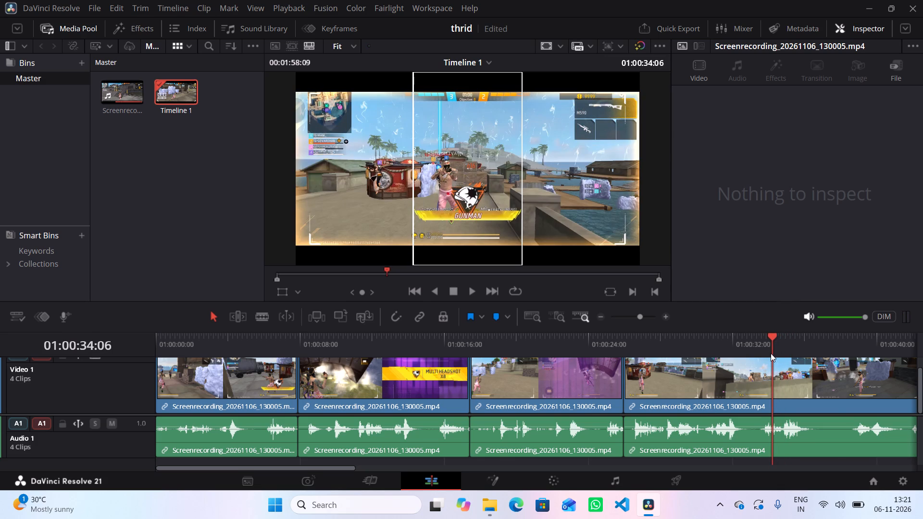
key("ctrl+b")
Replay the edit from about 01:00:22:13, continue past the next Multi Headshot X8 banner, and split the clip at 01:00:38:13 where gameplay resumes.
left_click_drag(773, 336, 560, 358)
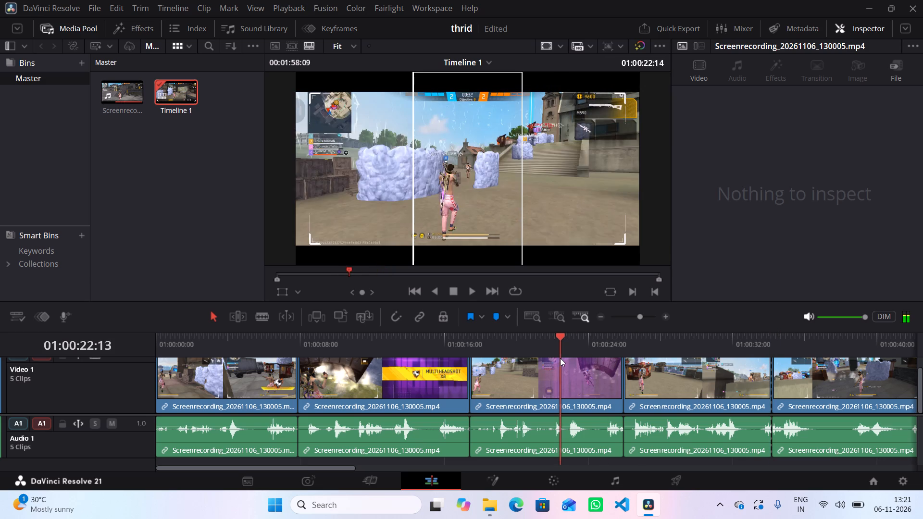
key("space")
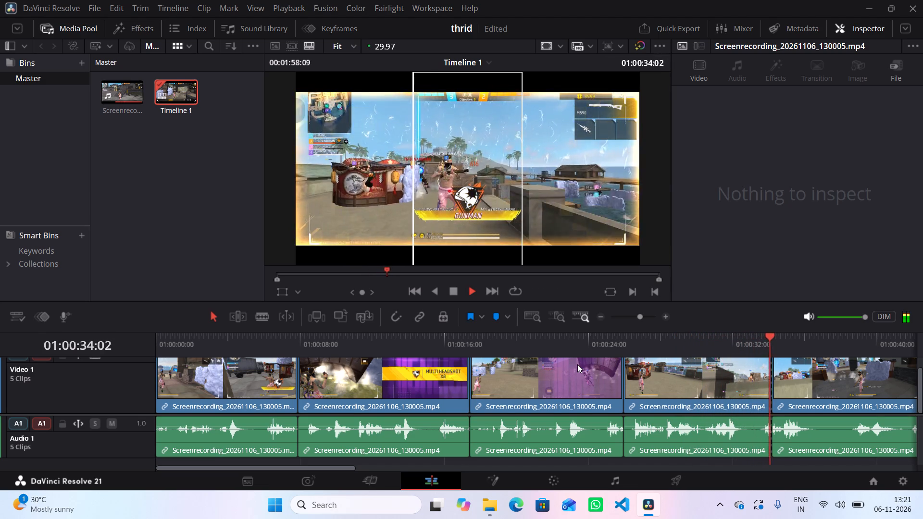
key("space")
key("space")
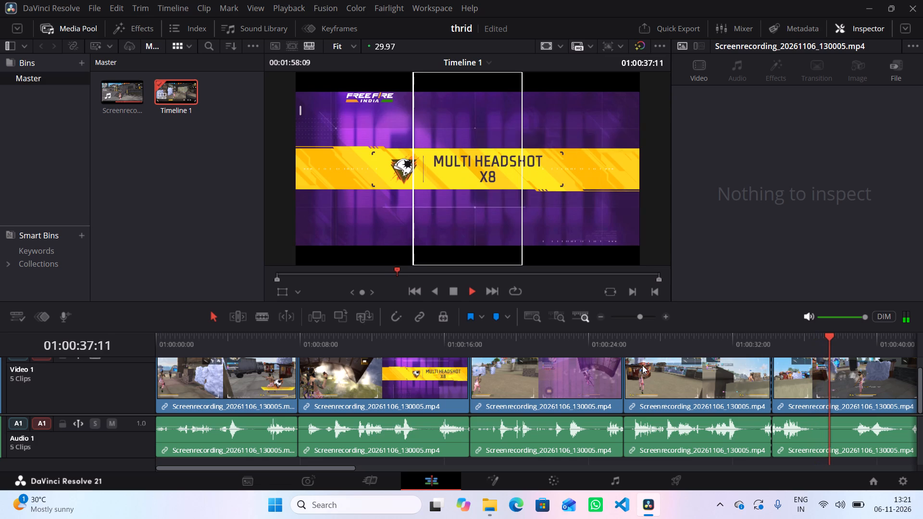
key("space")
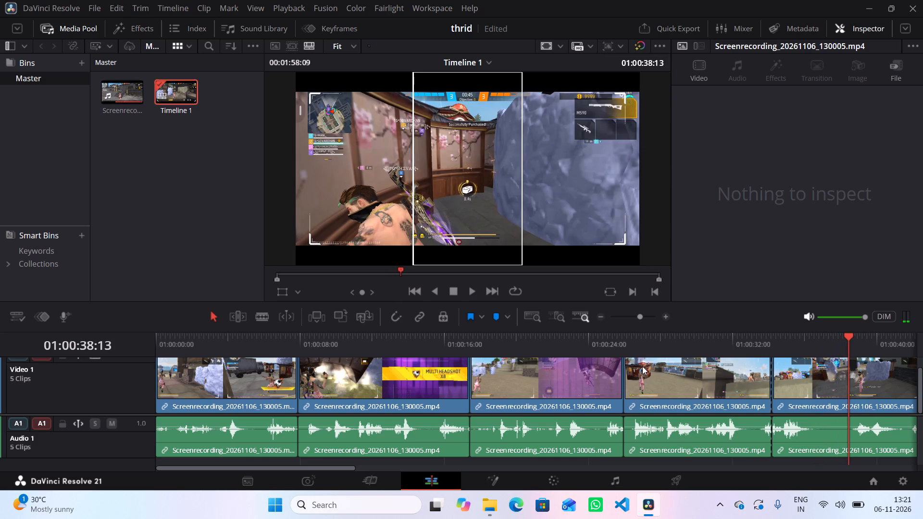
key("ctrl+b")
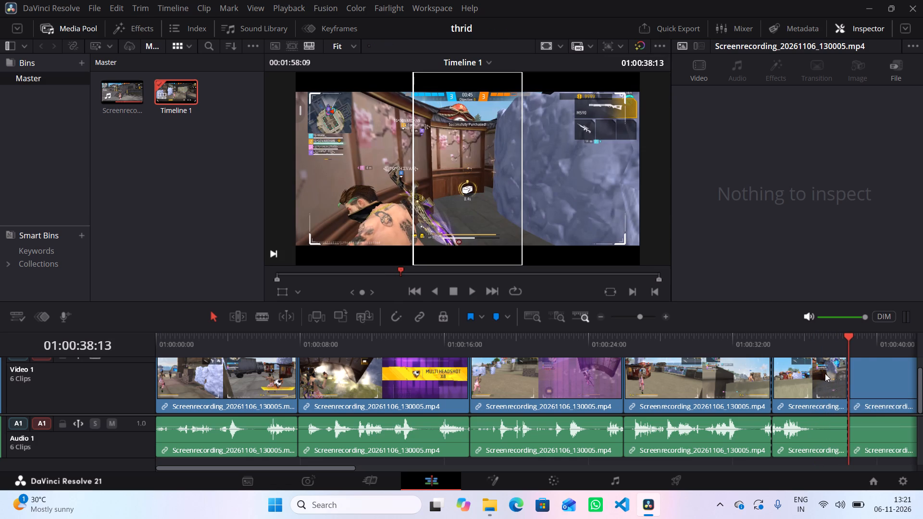
Delete the video and audio of the banner section between 01:00:34:06 and 01:00:38:13, and close the gaps on both tracks.
left_click(825, 373)
key("BackSpace")
left_click(815, 428)
key("BackSpace")
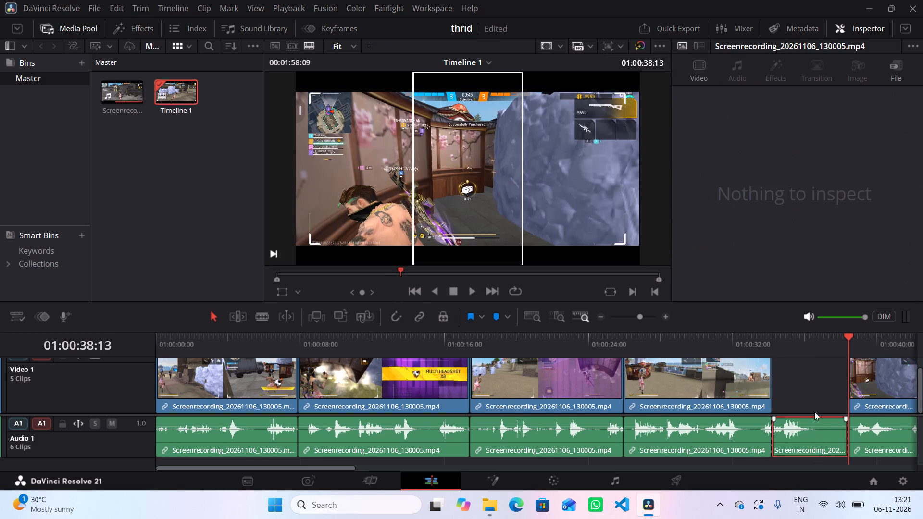
left_click(810, 389)
key("BackSpace")
left_click(800, 434)
key("BackSpace")
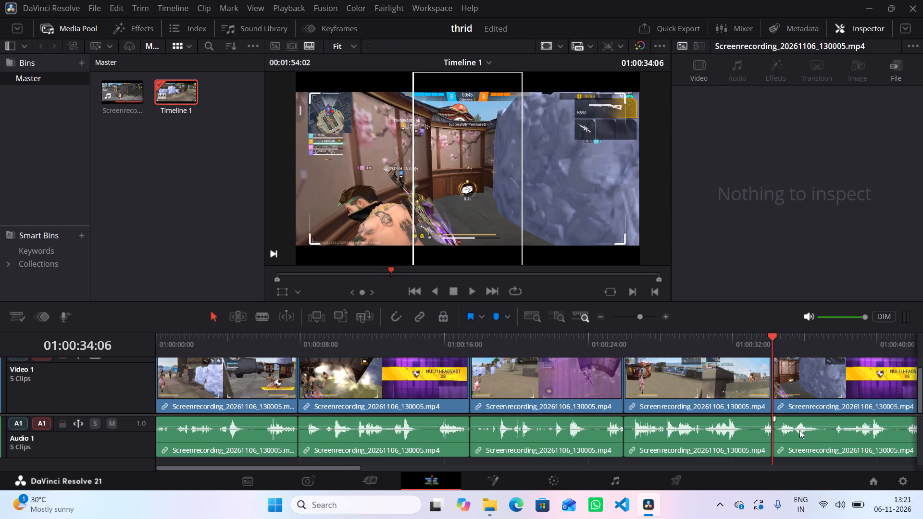
Play the following gameplay section up to the end of its action, and split the clip at 01:00:42:04.
key("space")
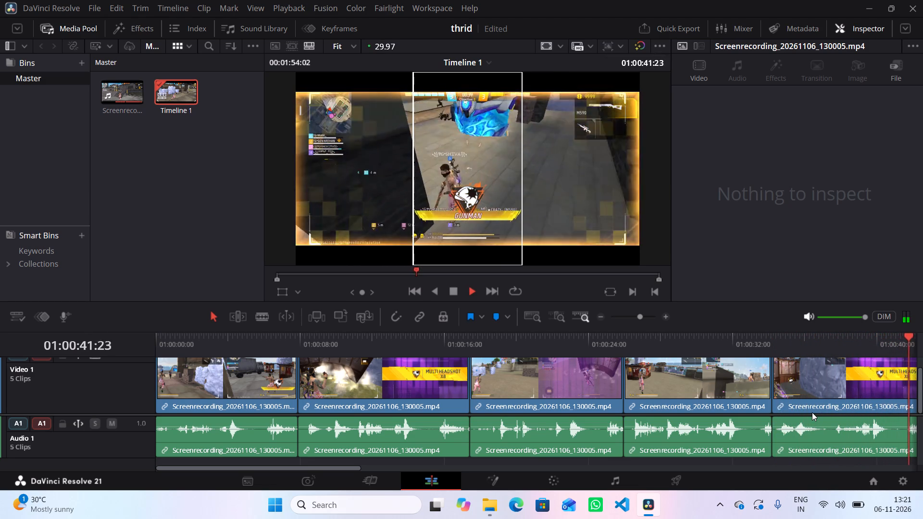
key("space")
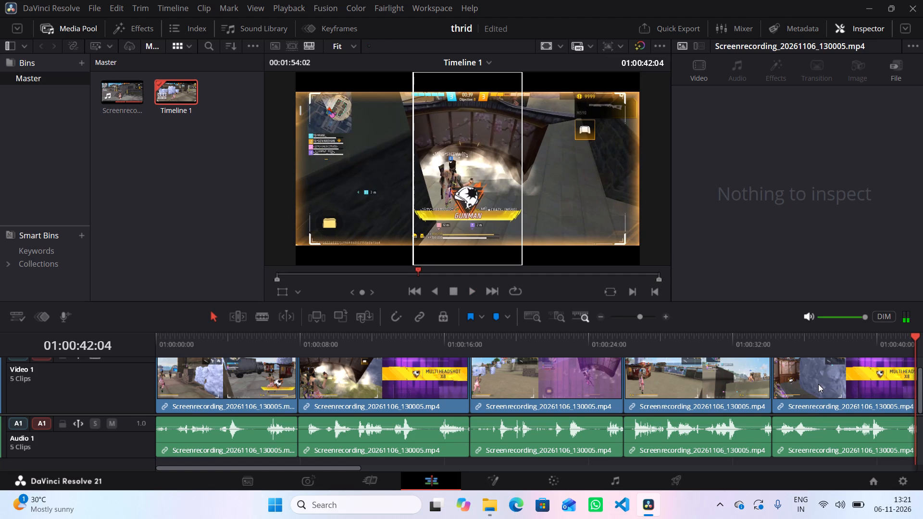
key("ctrl+b")
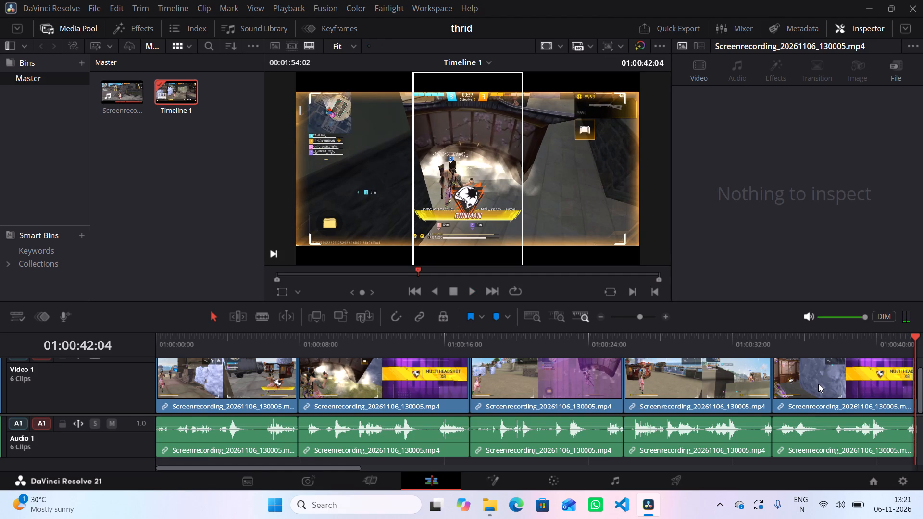
Find the first clean gameplay frame after the next Multi Headshot X8 banner, and split the clip at 01:00:45:19.
key("space")
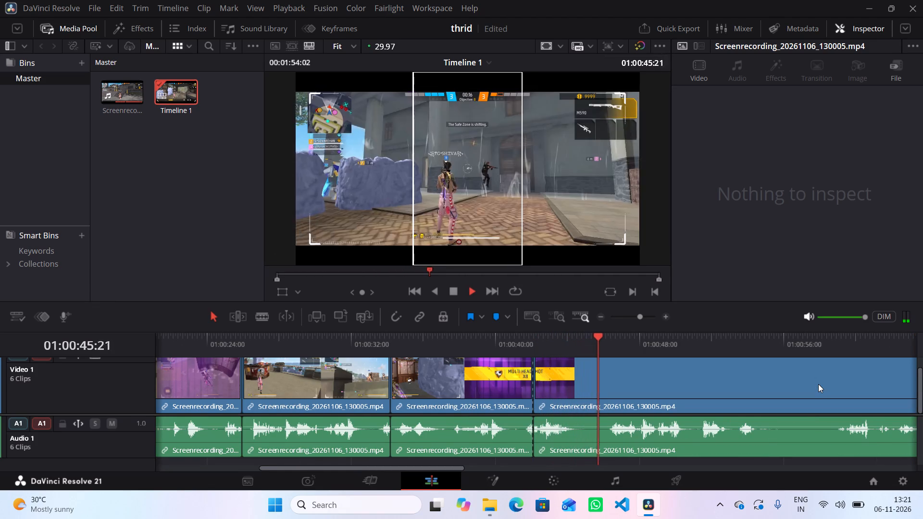
key("space")
key("Left")
key("Left")
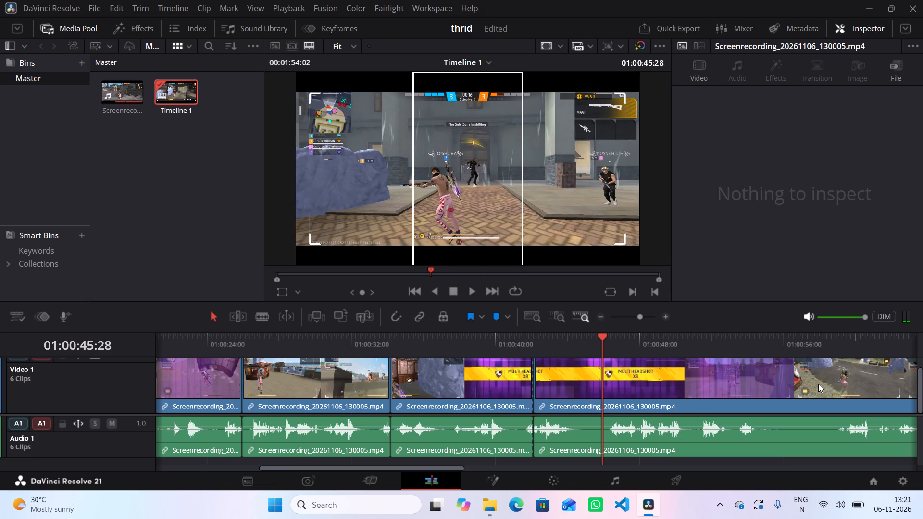
key("Left")
key("Left")
key("Left")
key("Left")
key("Left")
key("Left")
key("Left")
key("Left")
key("Left")
key("Left")
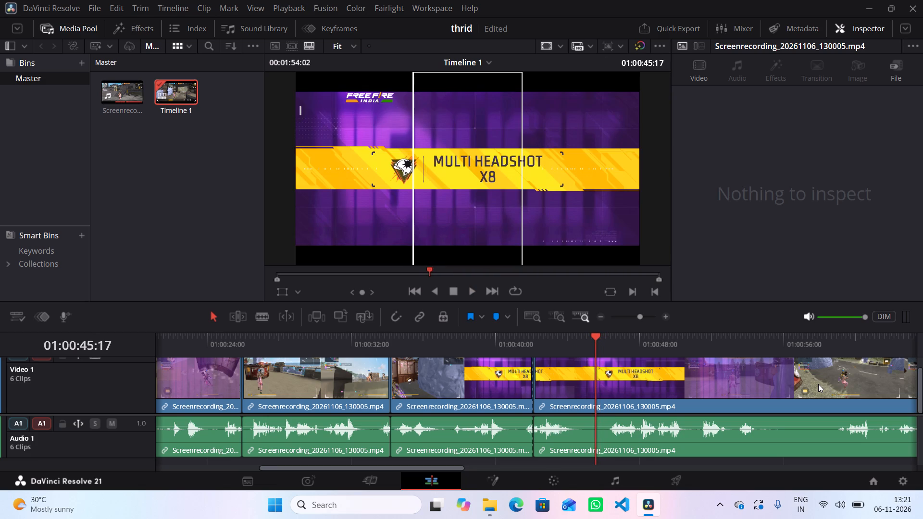
key("Right")
key("Right")
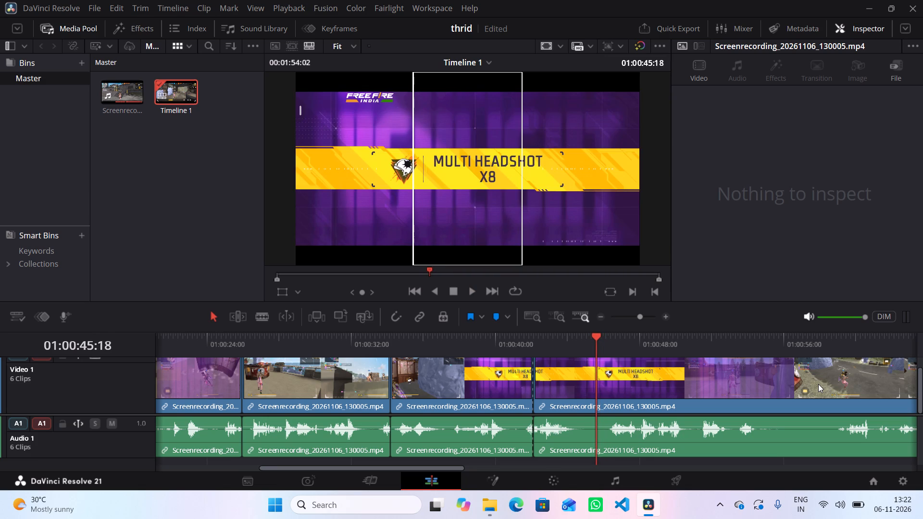
key("ctrl+b")
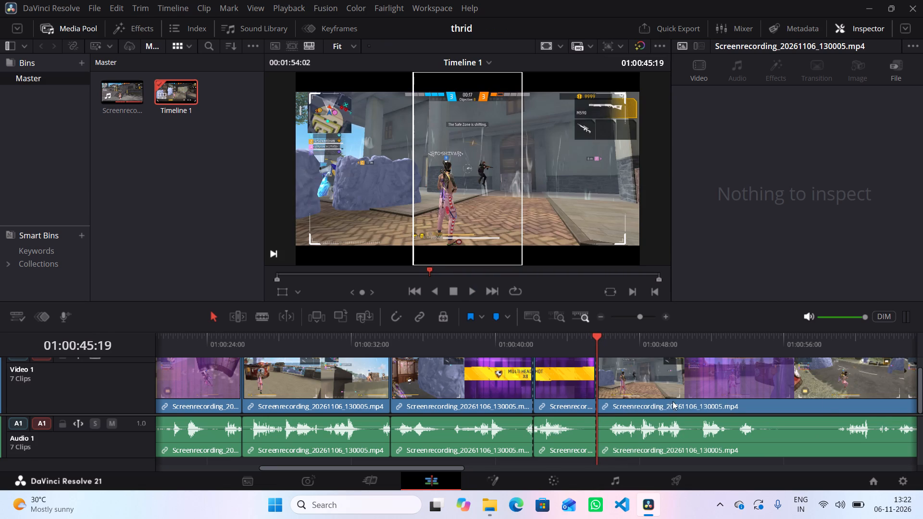
Delete the video and audio of the banner section between 01:00:42:04 and 01:00:45:19, and close the gaps on both tracks.
left_click(579, 384)
key("BackSpace")
left_click(570, 430)
key("BackSpace")
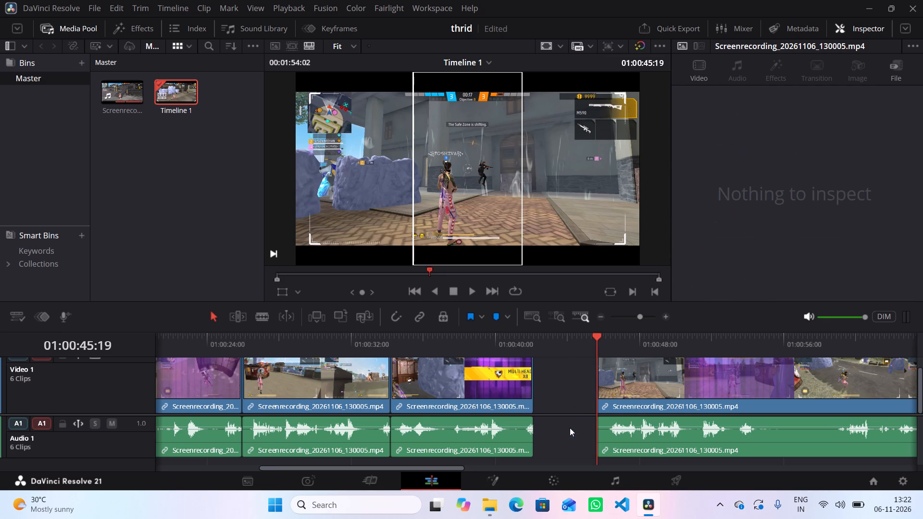
left_click(557, 379)
key("BackSpace")
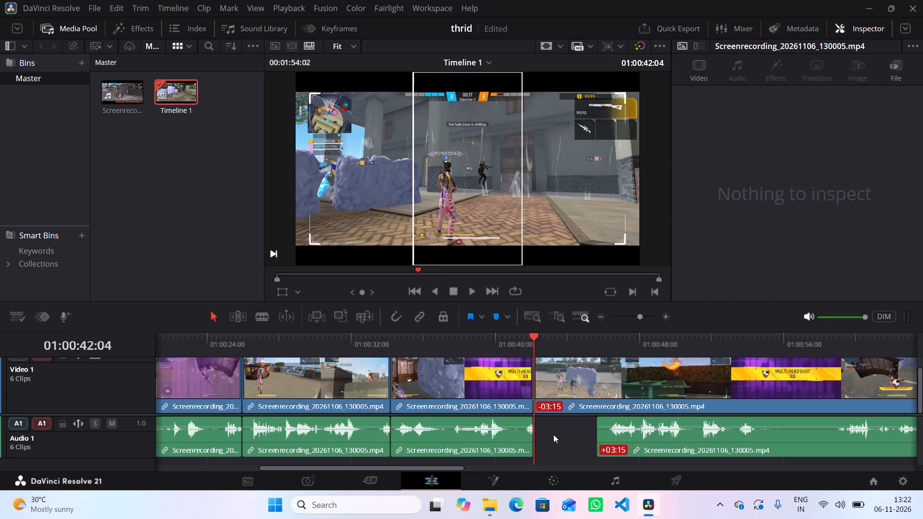
left_click(553, 434)
key("BackSpace")
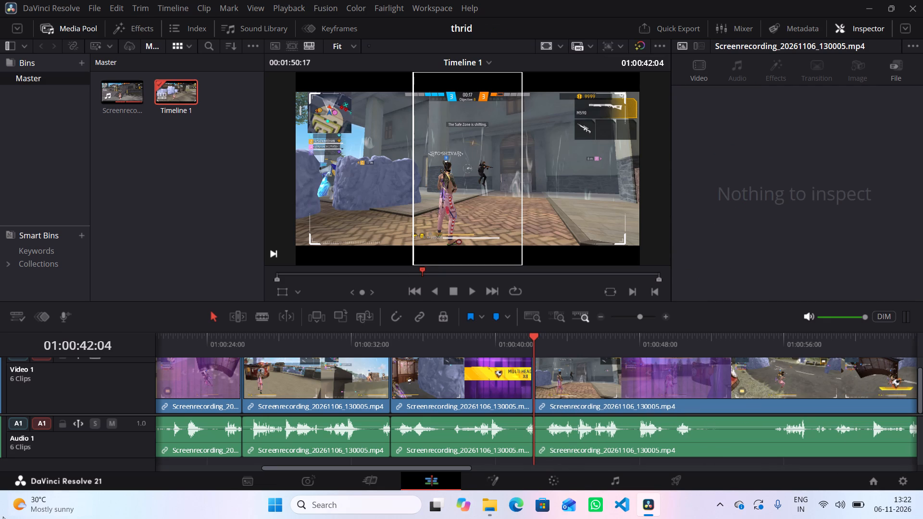
Play the following gameplay section, find where its action ends under the Gunman badge, and split the clip at 01:00:50:21.
key("space")
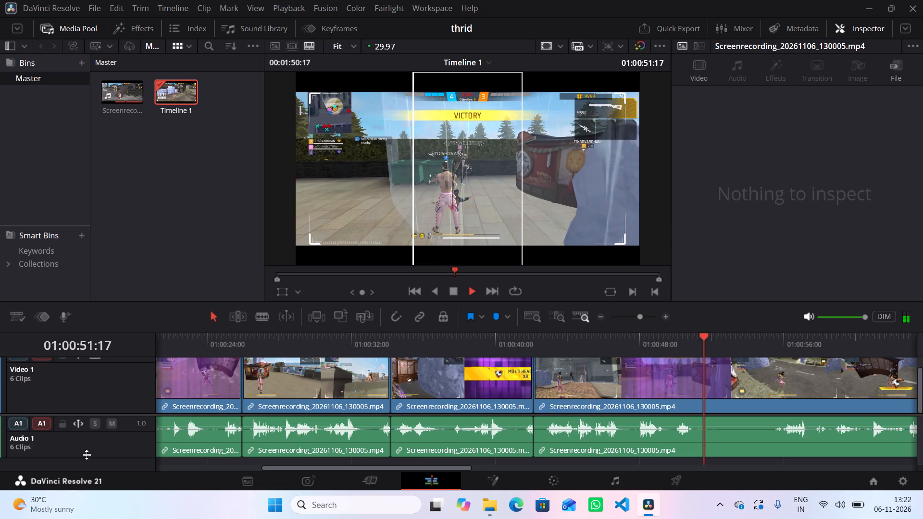
key("space")
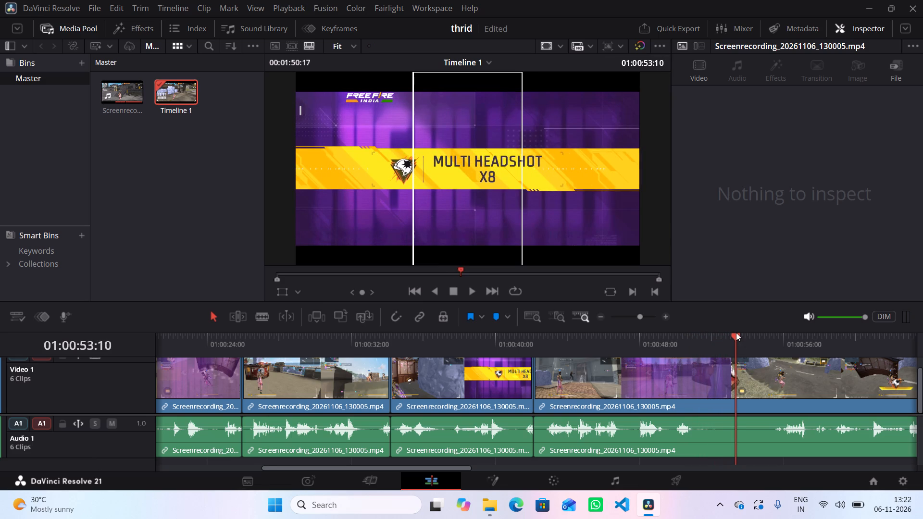
left_click_drag(736, 333, 687, 343)
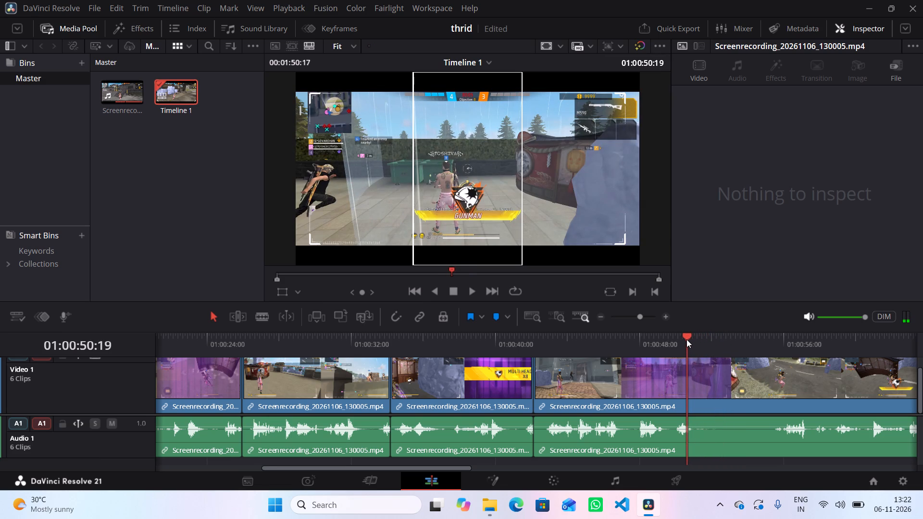
left_click_drag(686, 338, 648, 354)
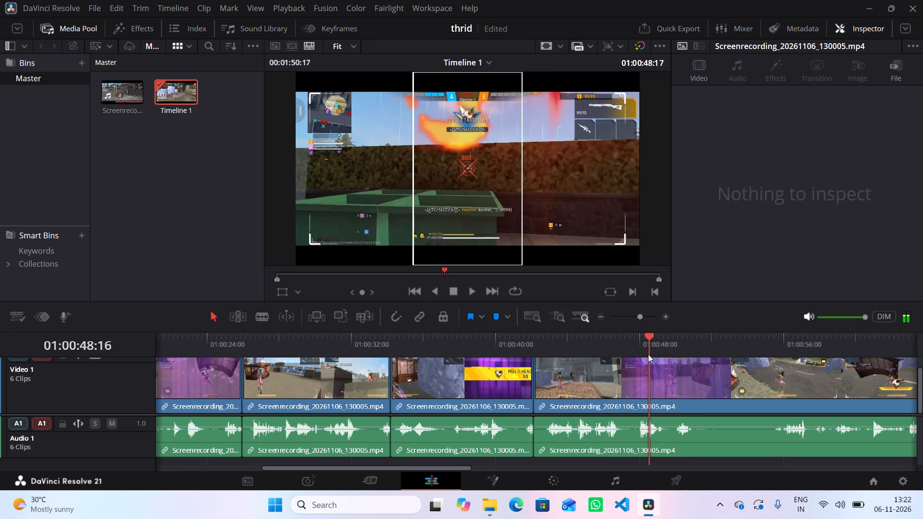
left_click_drag(648, 354, 671, 354)
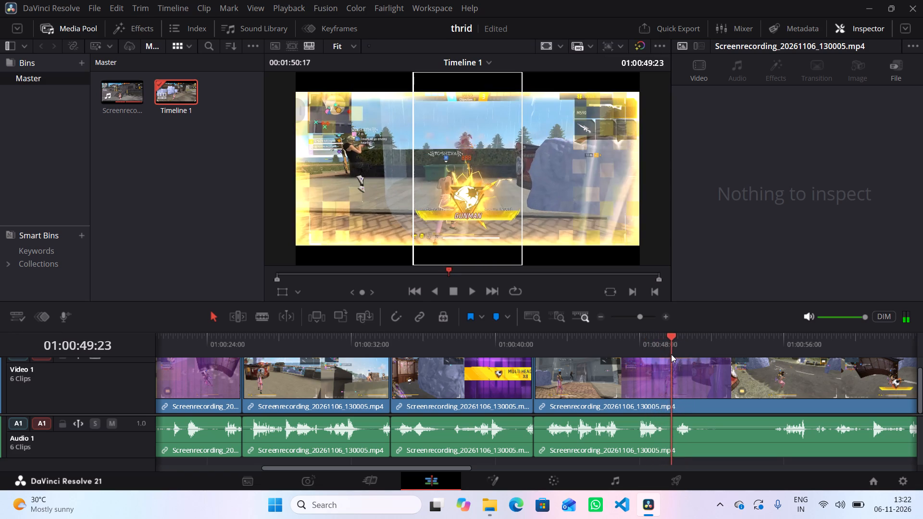
left_click_drag(671, 354, 699, 356)
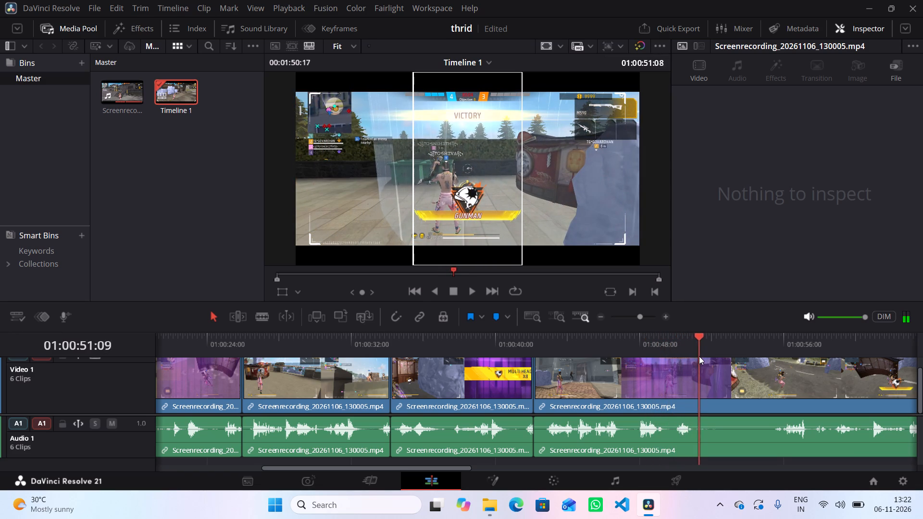
left_click_drag(699, 356, 699, 357)
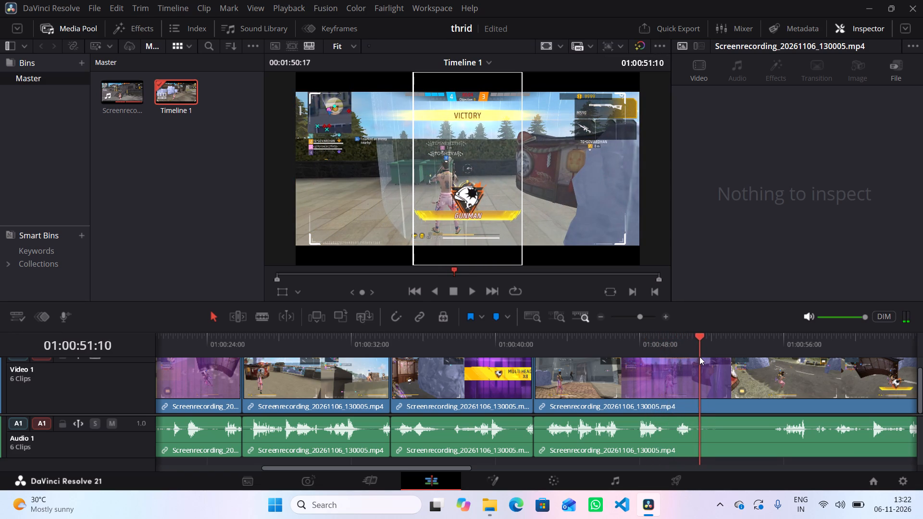
left_click_drag(699, 357, 688, 364)
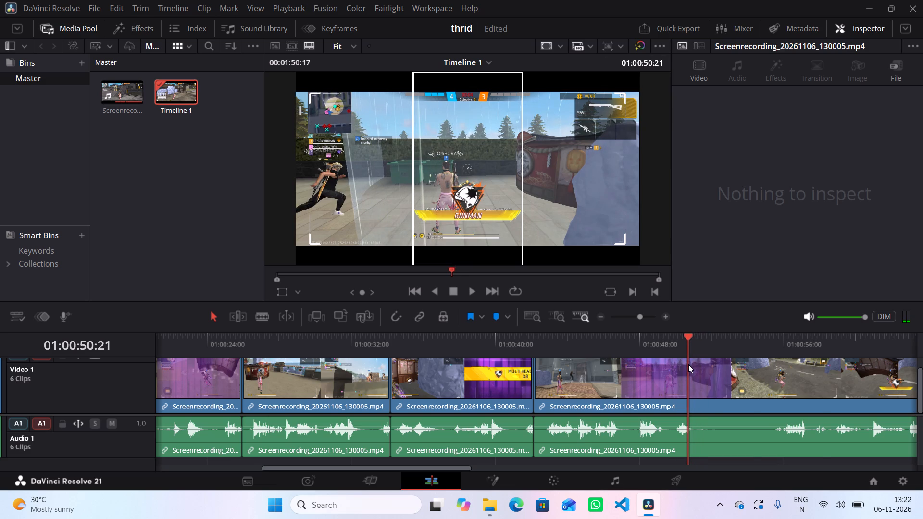
key("ctrl+b")
Find the first clean gameplay frame after the next Multi Headshot X8 banner, and split the clip at 01:00:55:12.
left_click_drag(688, 336, 624, 351)
key("space")
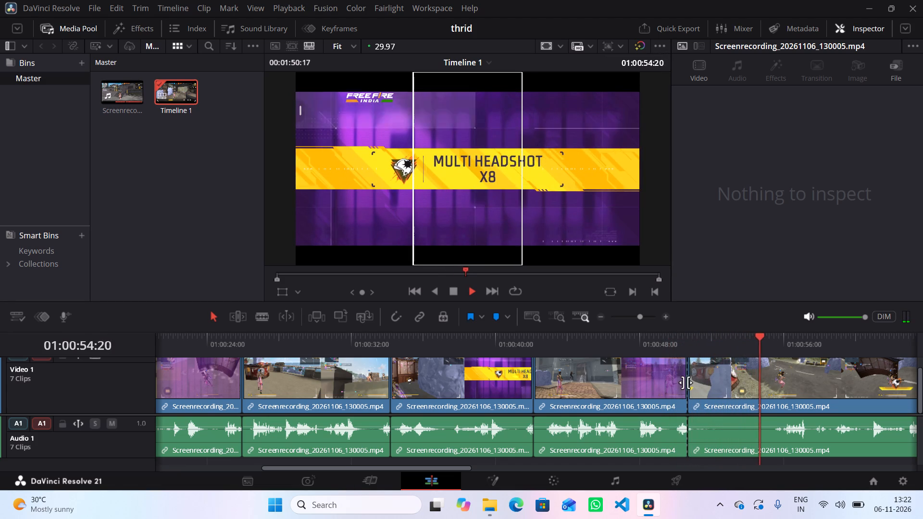
key("space")
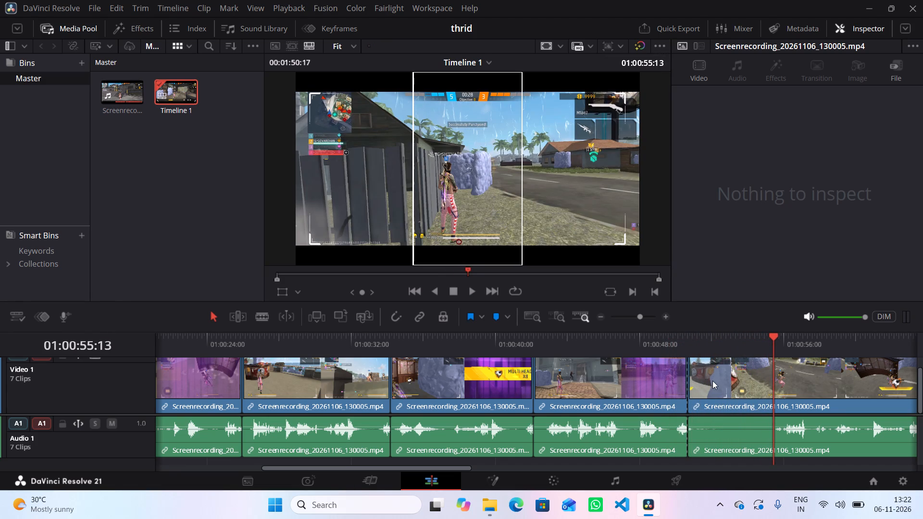
key("Left")
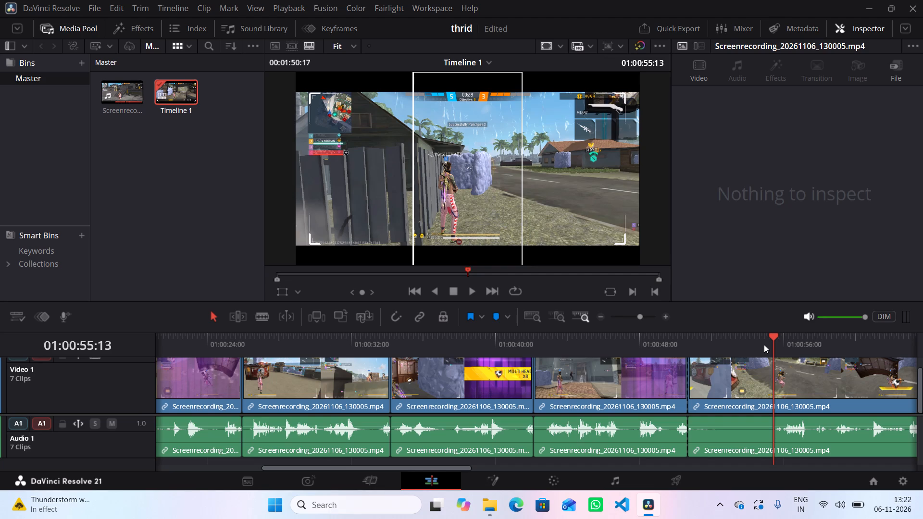
key("Left")
key("Left")
key("Left")
key("Left")
key("Left")
key("Left")
key("Left")
key("Left")
key("Left")
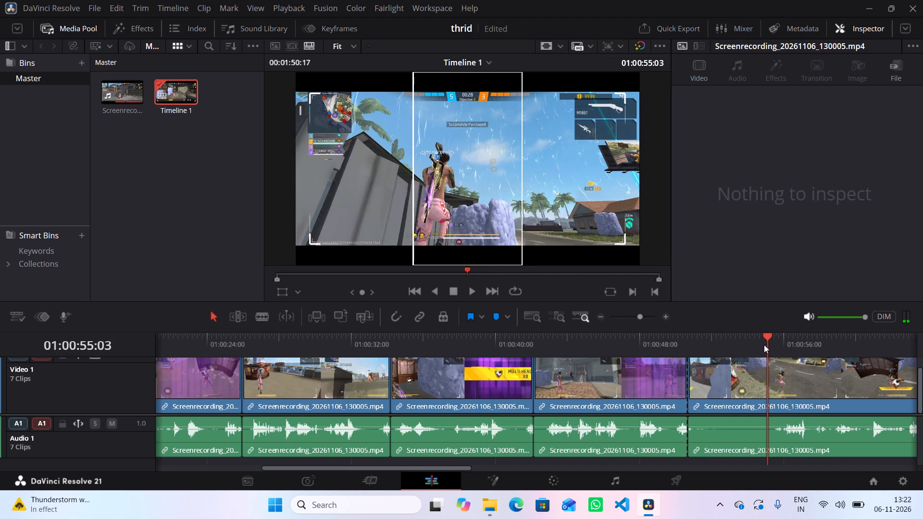
key("Left")
key("Right")
key("Right")
key("Right")
key("Right")
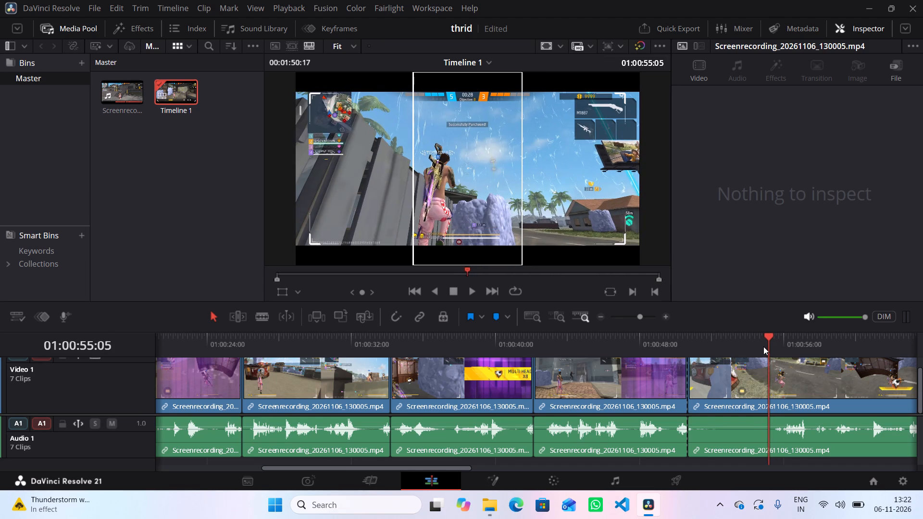
key("Right")
key("Right")
key("Right")
key("Right")
key("Right")
key("Right")
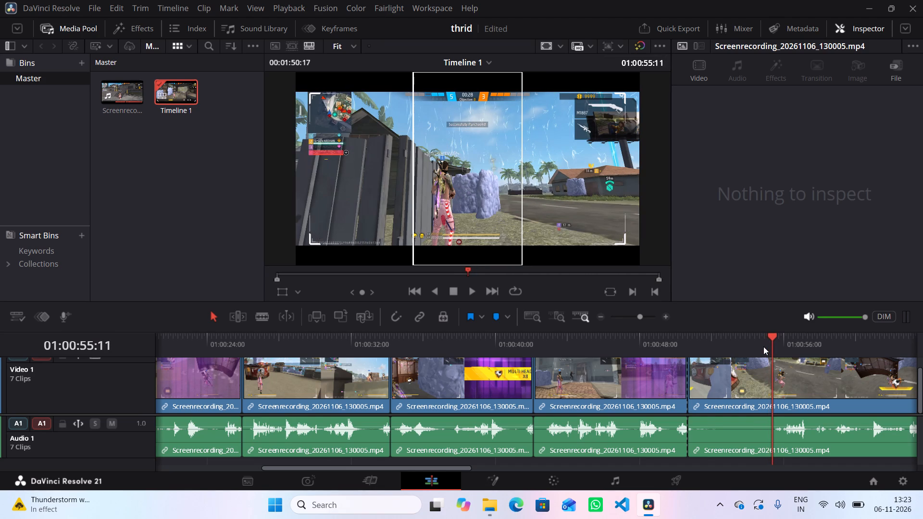
key("ctrl+b")
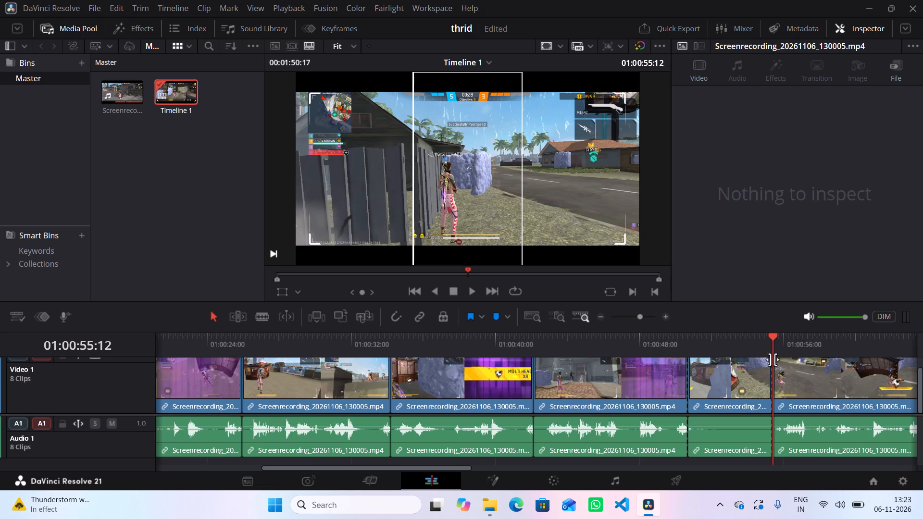
Delete the video and audio of the banner section between 01:00:50:21 and 01:00:55:12, and close the gaps on both tracks.
left_click(750, 382)
key("BackSpace")
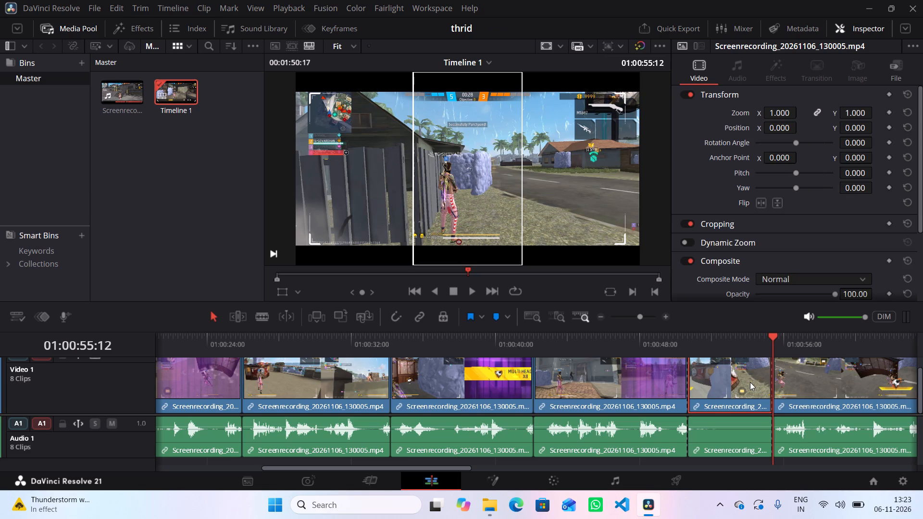
left_click(737, 389)
key("BackSpace")
left_click(726, 437)
key("BackSpace")
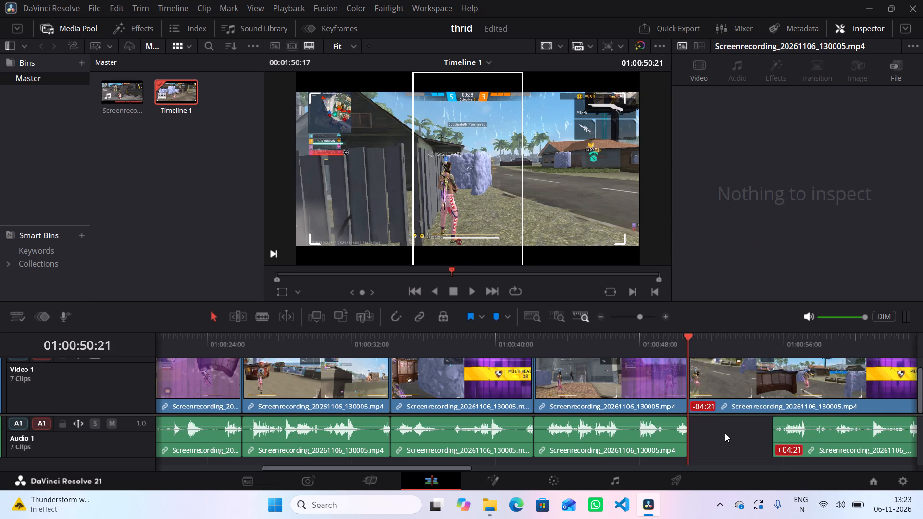
left_click(723, 426)
key("BackSpace")
Play the following gameplay section up to the end of its action, and split the clip at 01:00:58:25.
key("space")
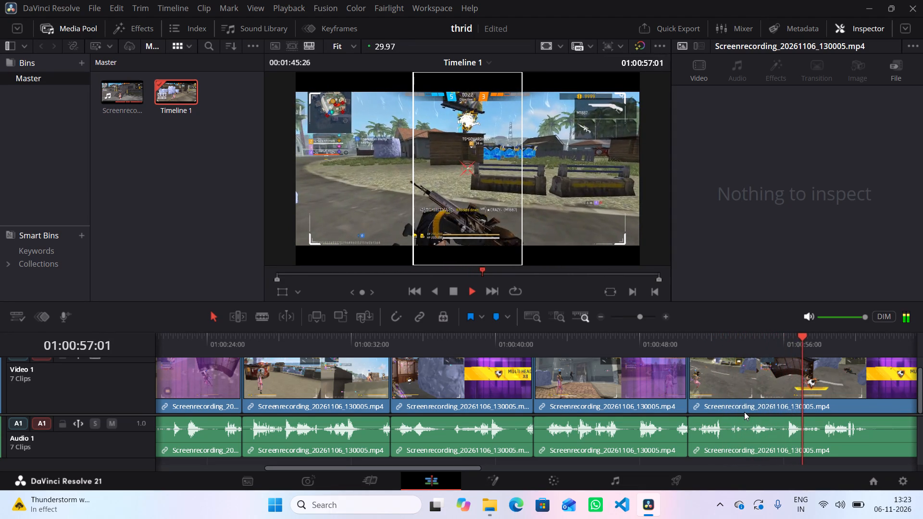
key("space")
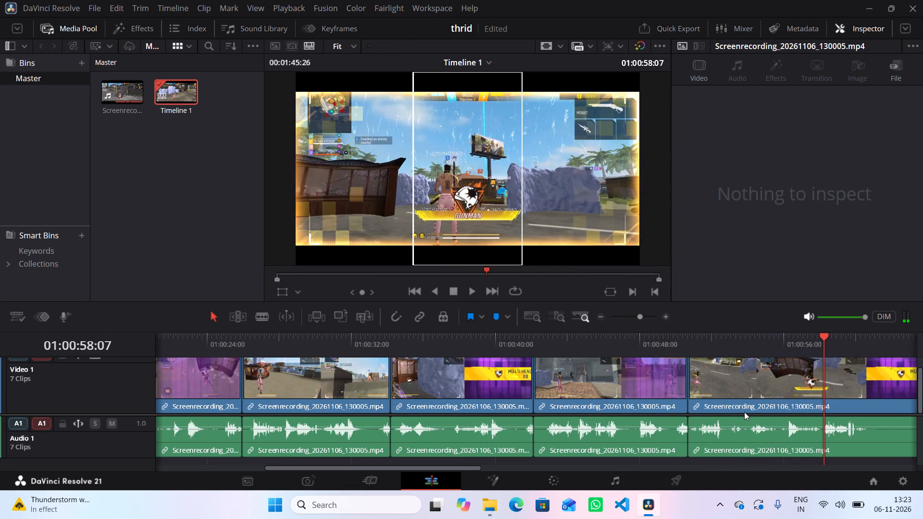
key("space")
key("space")
key("space")
key("space")
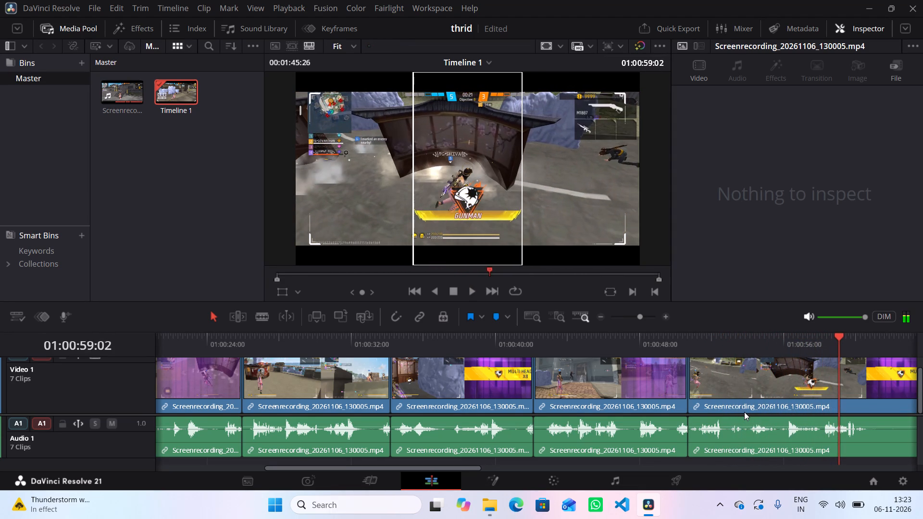
key("Left")
key("Left")
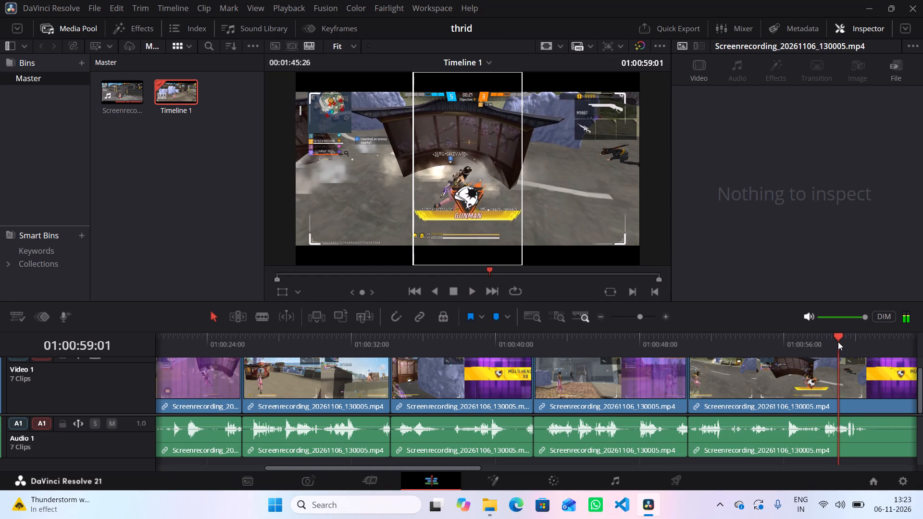
key("Left")
key("Left")
key("Left")
key("Left")
key("Left")
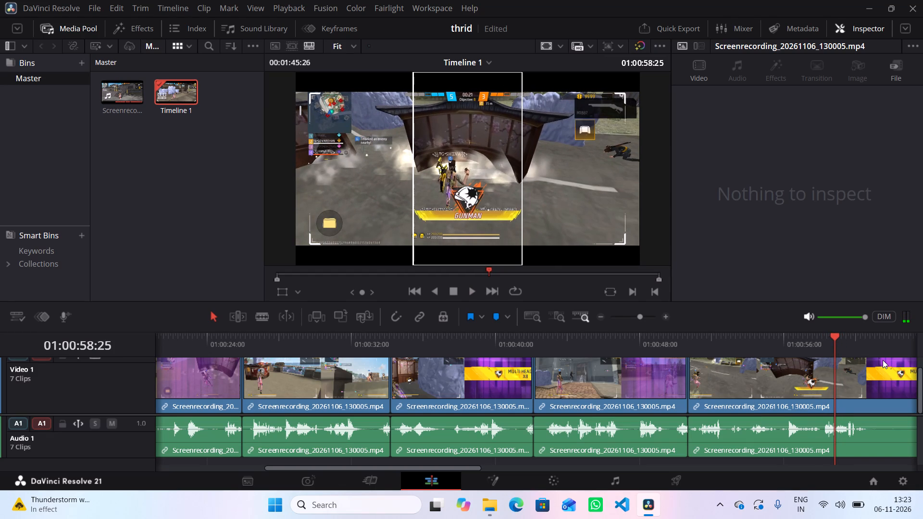
key("ctrl+b")
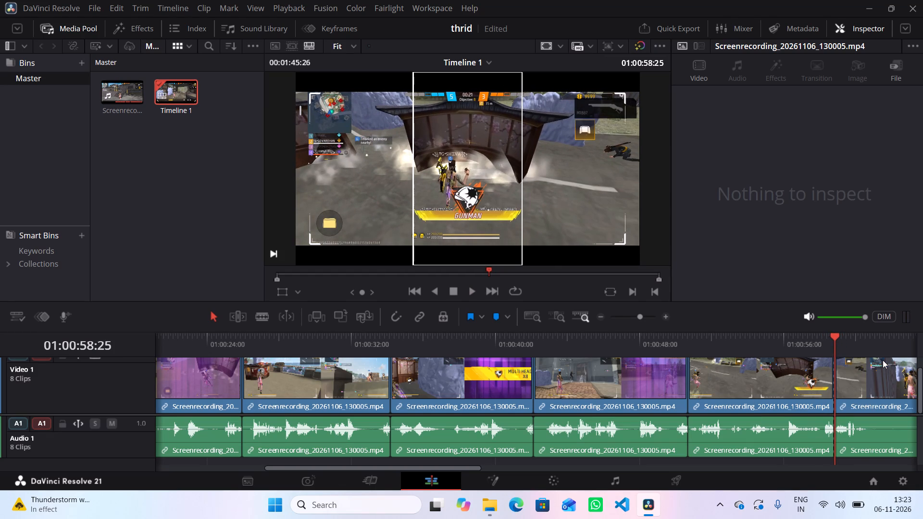
Play on to the start of the next gameplay section beside the water, and split the clip at 01:01:04:18.
key("space")
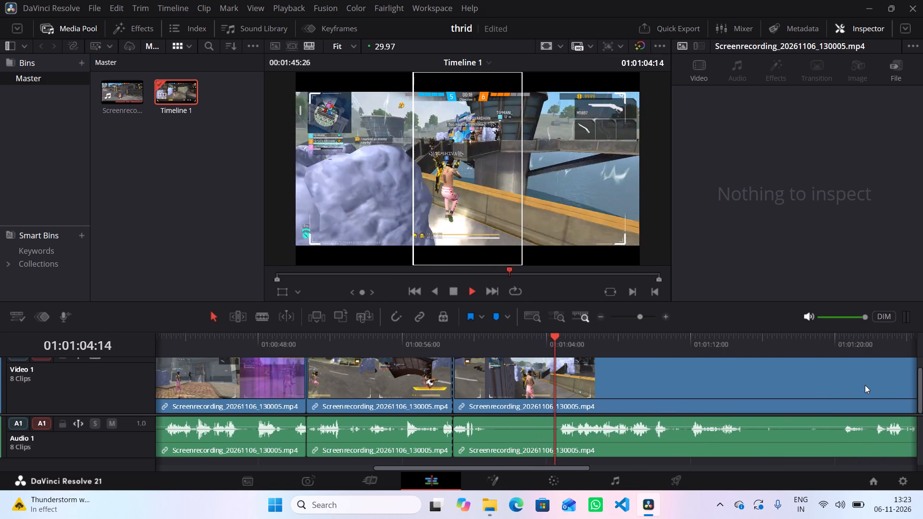
key("space")
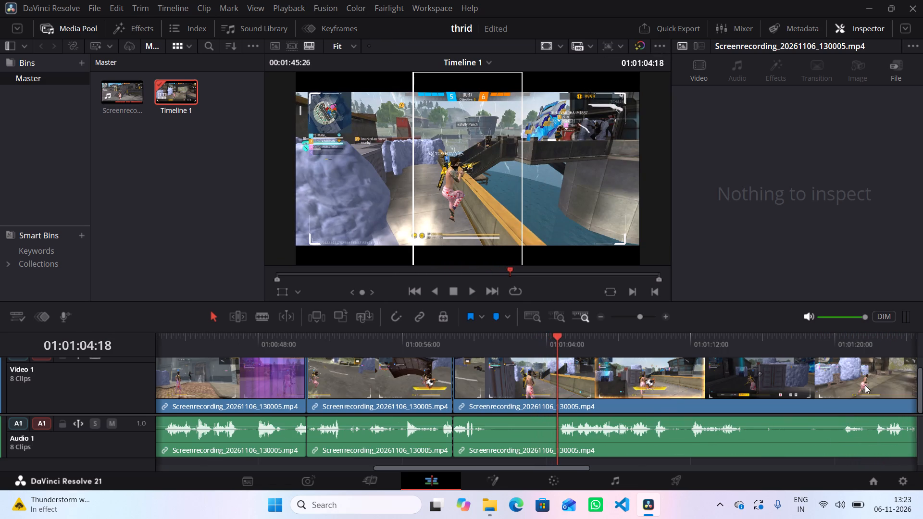
key("ctrl+b")
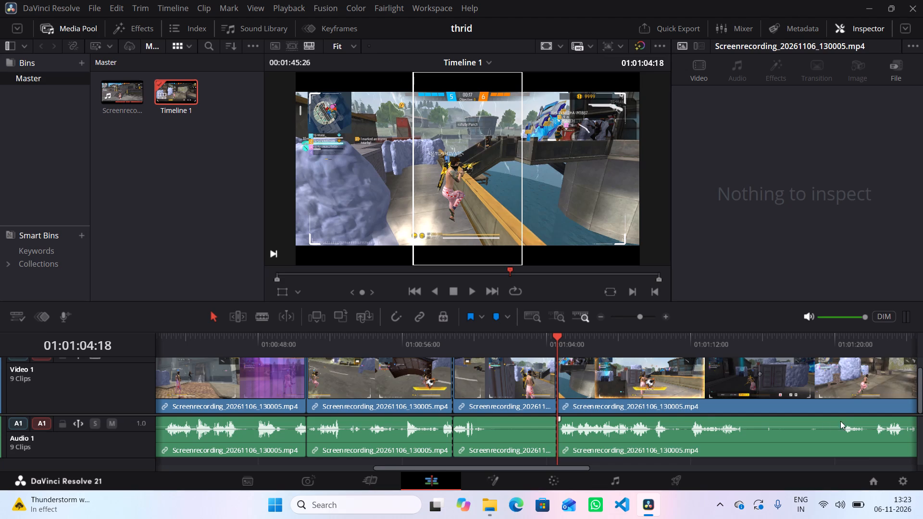
Delete the video and audio of the section between 01:00:58:25 and 01:01:04:18, and close the gaps on both tracks.
left_click(478, 374)
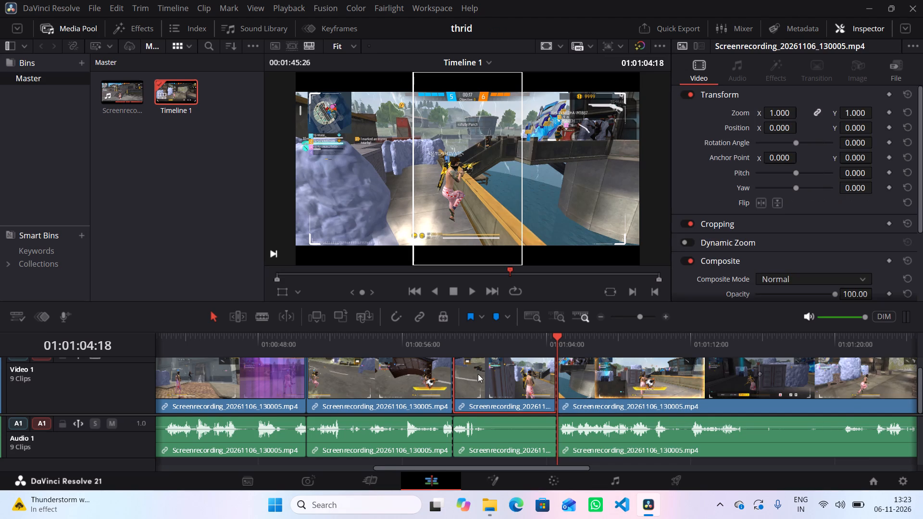
key("BackSpace")
left_click(497, 446)
key("BackSpace")
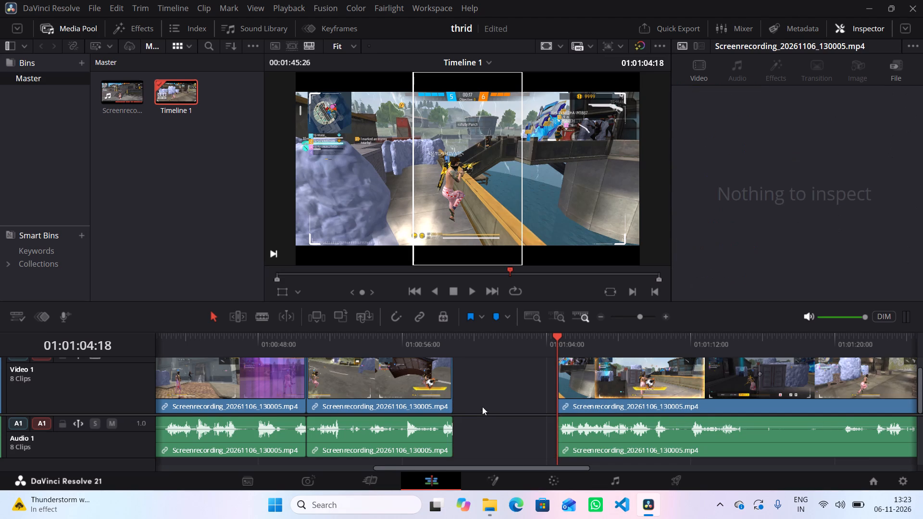
left_click(508, 378)
key("BackSpace")
left_click(497, 431)
key("BackSpace")
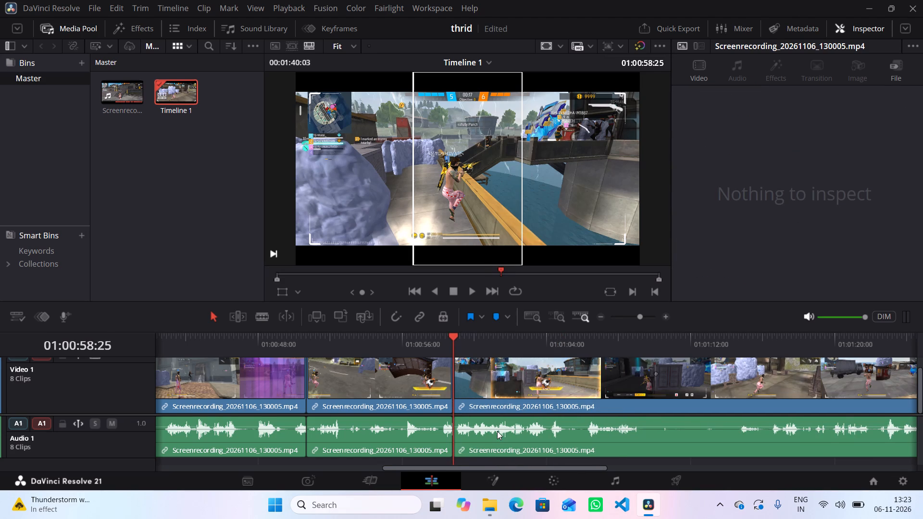
Play the following gameplay section, go back to the Gunman badge's golden flash, and split the clip at 01:01:06:04.
key("space")
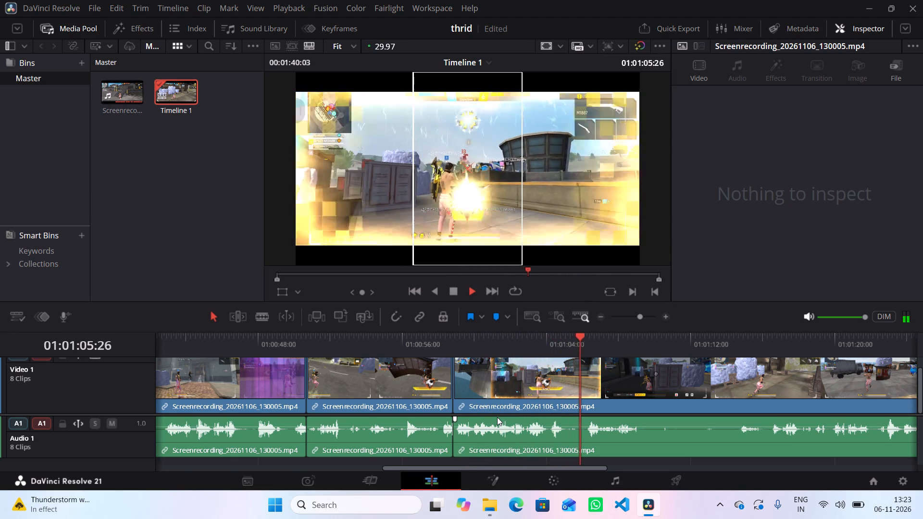
key("space")
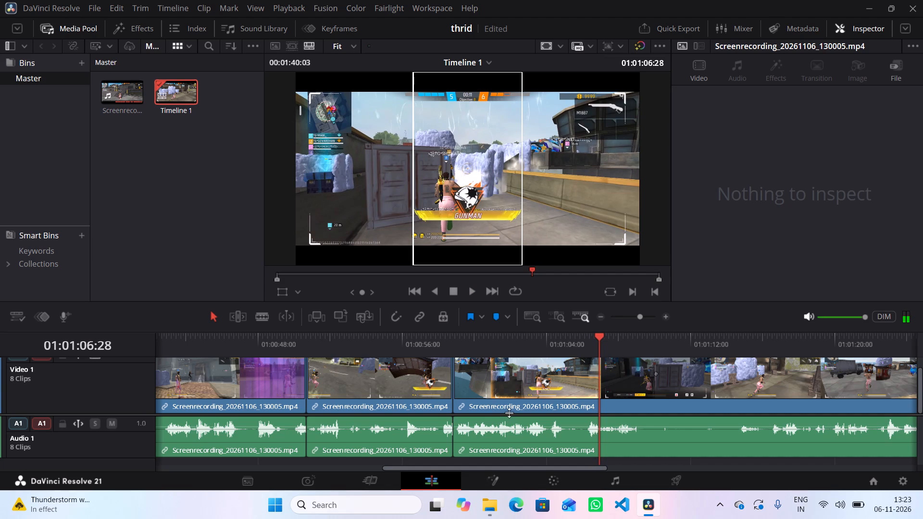
left_click_drag(601, 334, 597, 338)
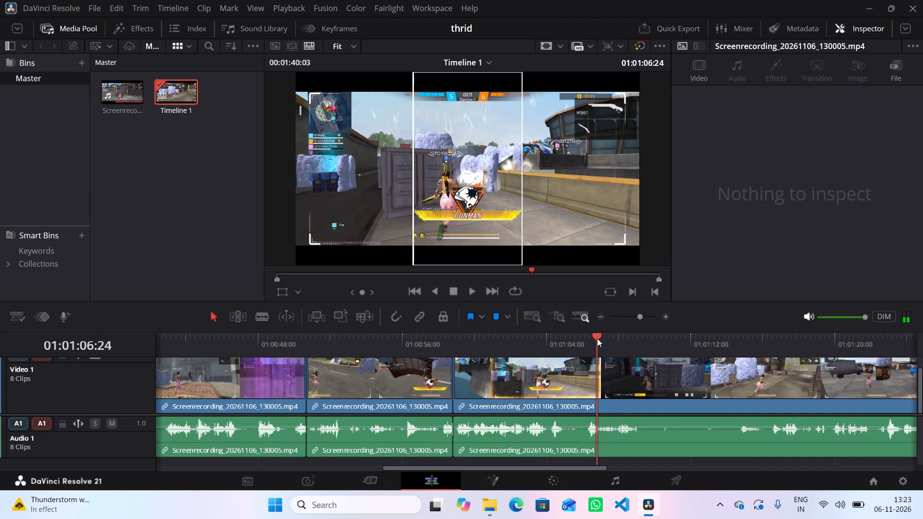
left_click_drag(597, 338, 585, 347)
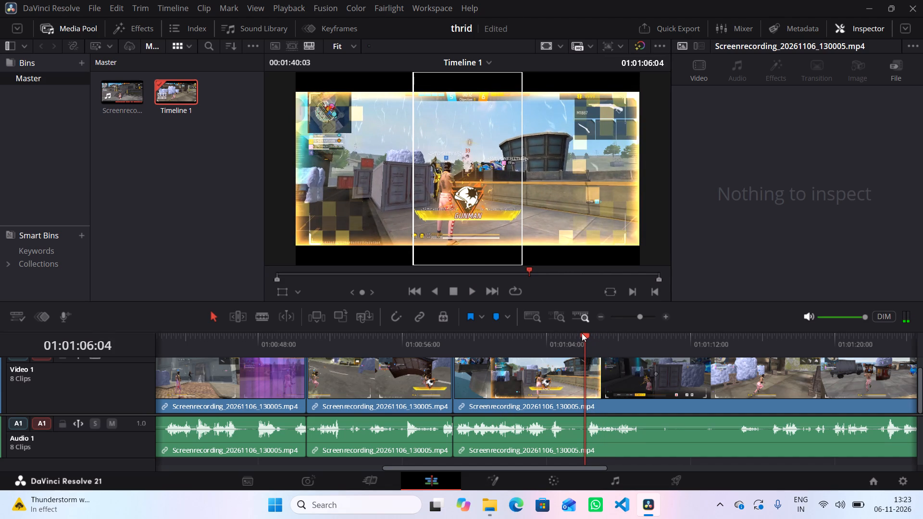
key("ctrl+b")
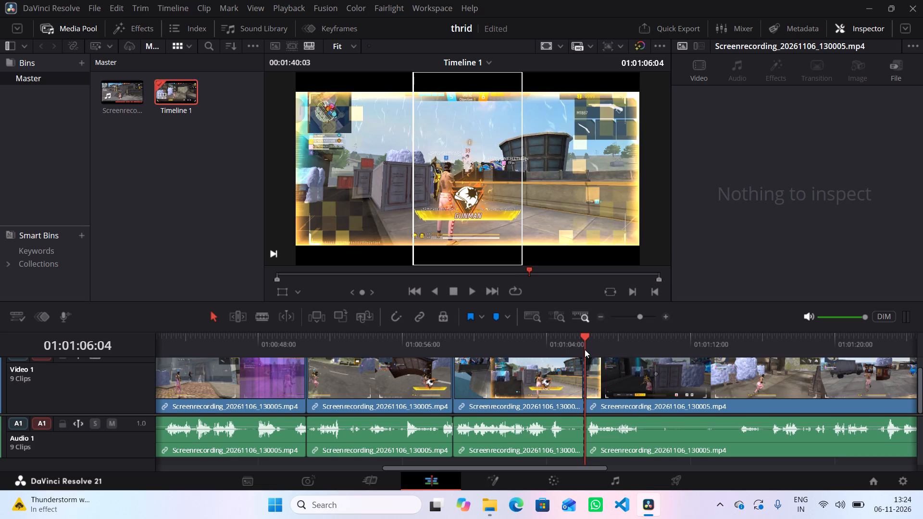
Play the footage after the 01:01:06:04 split, and delete all remaining video and audio from that point to the end.
key("space")
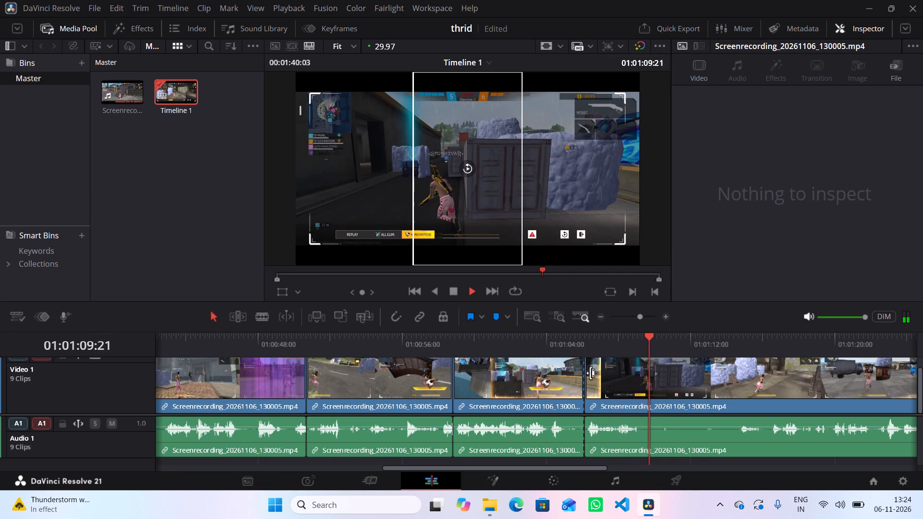
left_click(619, 373)
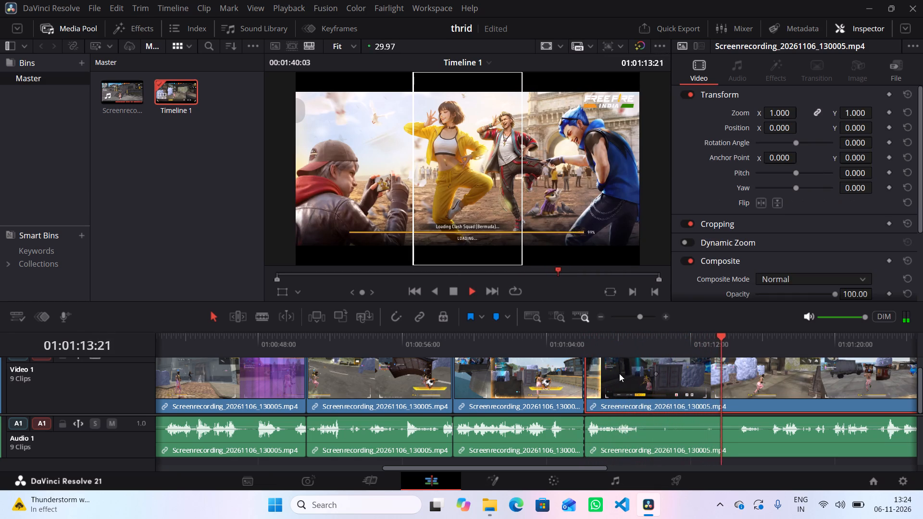
key("space")
key("BackSpace")
left_click(624, 434)
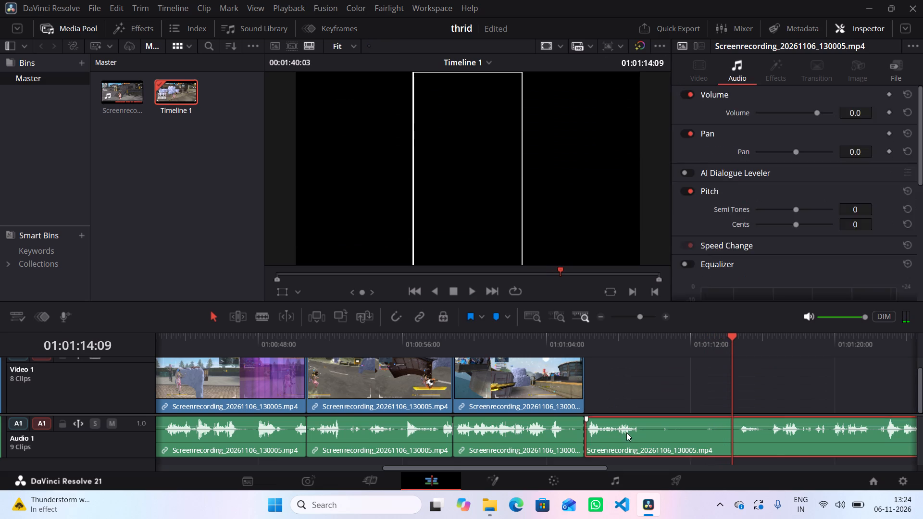
key("BackSpace")
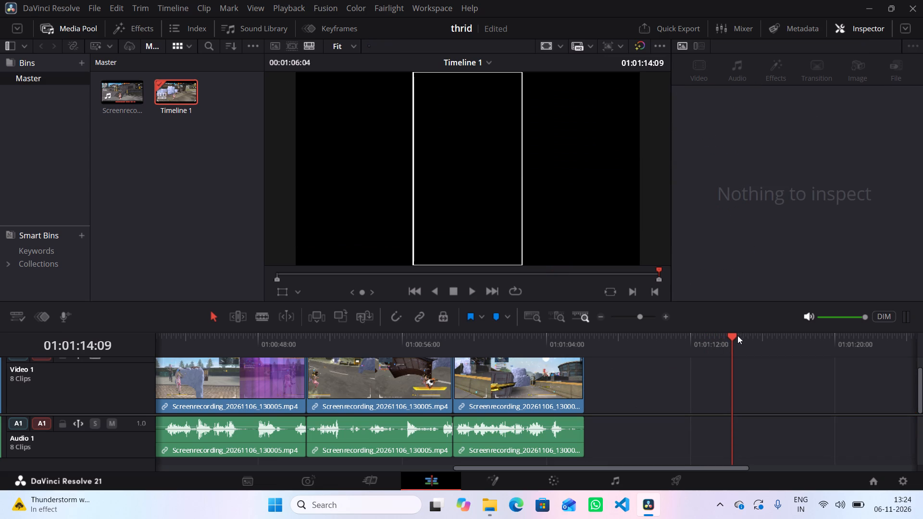
Return to the start of the timeline at 01:00:00:00, and browse the title effects down to the Fusion title Drop In.
left_click_drag(735, 336, 37, 375)
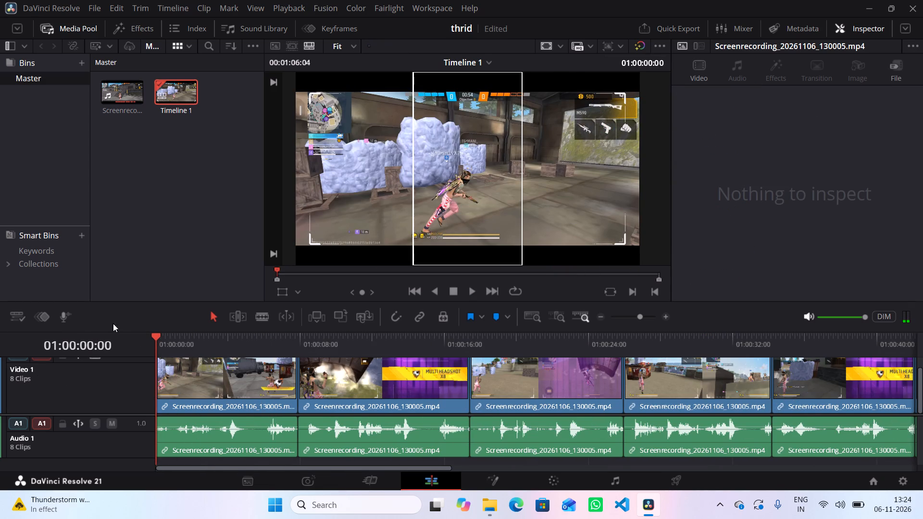
left_click_drag(158, 337, 146, 339)
scroll(278, 356, "up", 4)
left_click(140, 25)
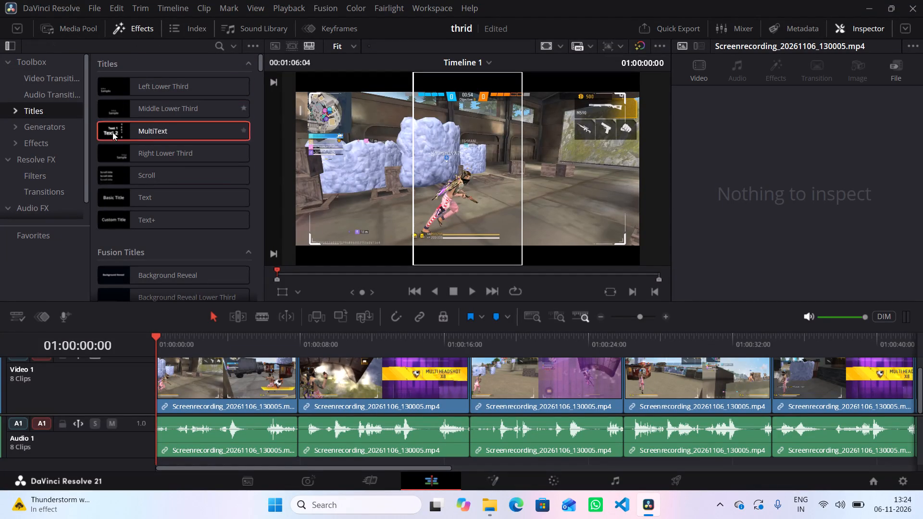
scroll(139, 180, "down", 5)
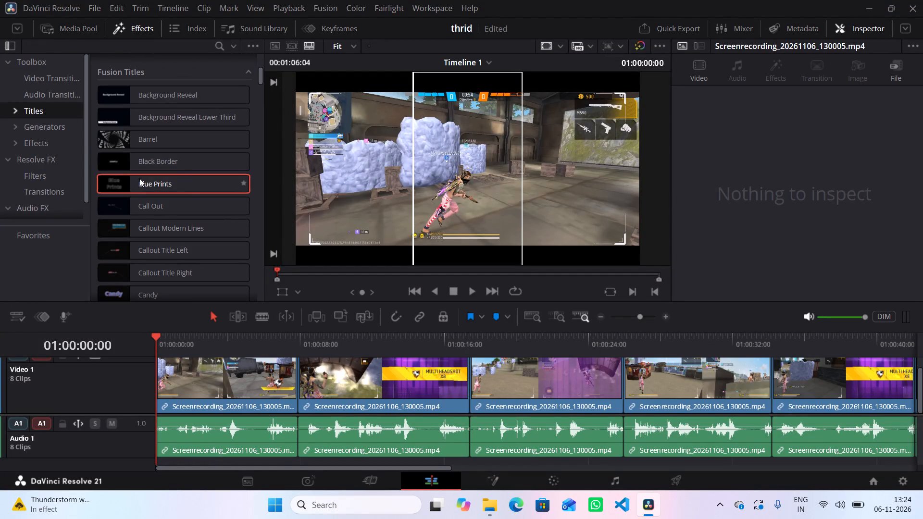
scroll(139, 178, "down", 7)
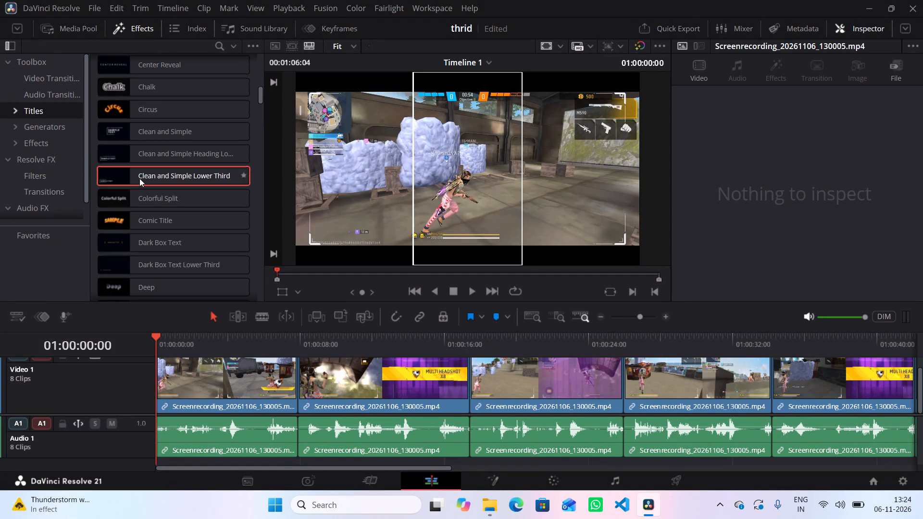
scroll(139, 178, "down", 1)
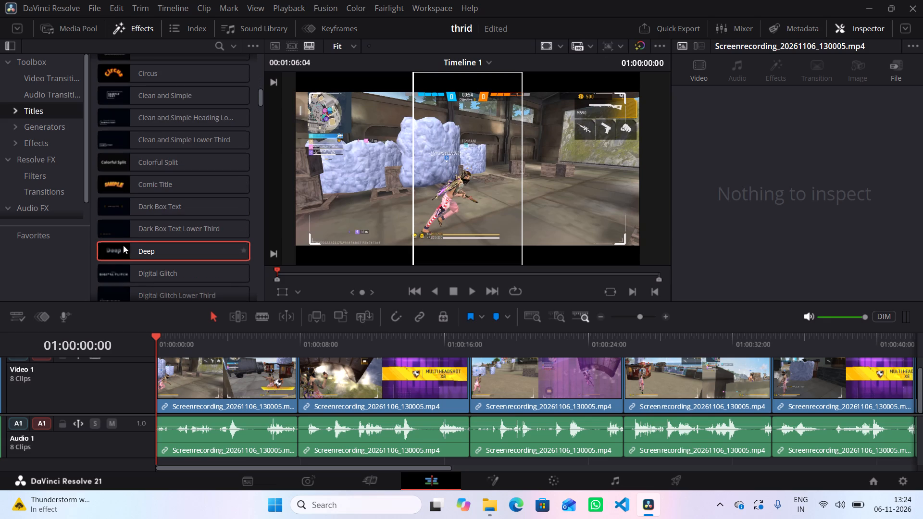
scroll(169, 247, "down", 1)
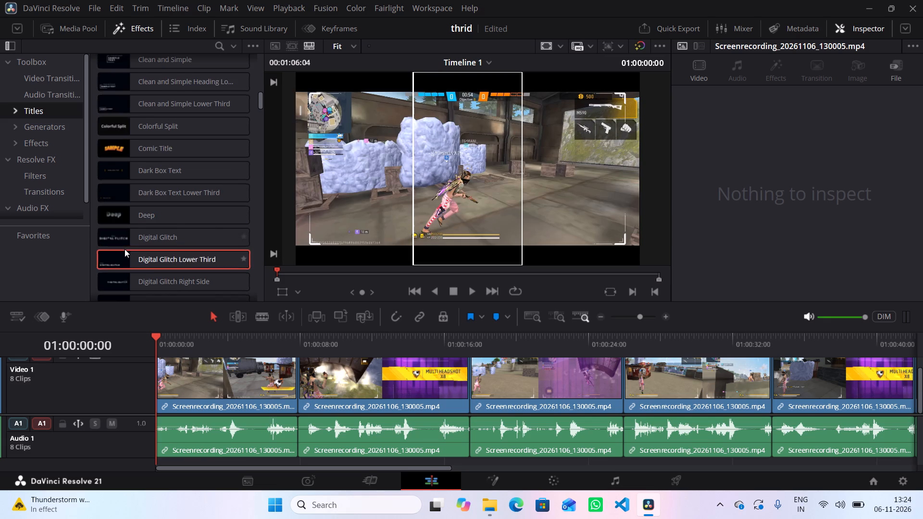
scroll(125, 249, "down", 3)
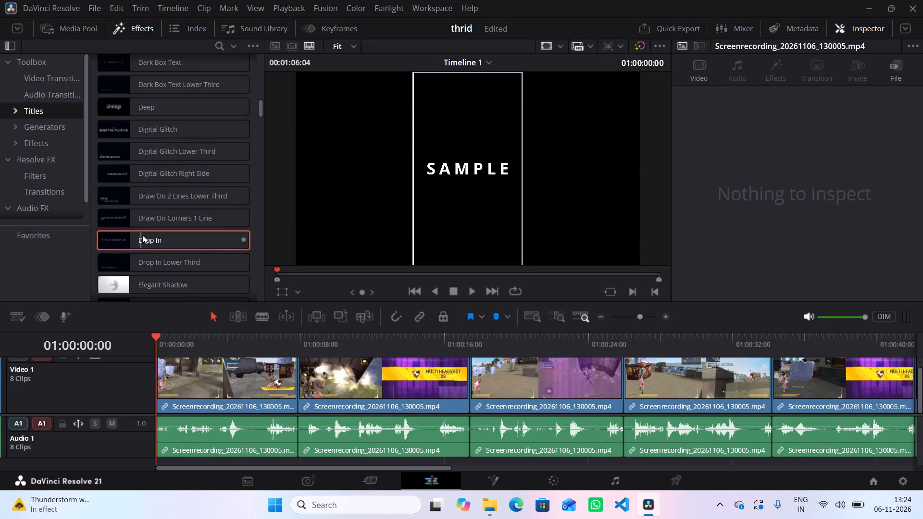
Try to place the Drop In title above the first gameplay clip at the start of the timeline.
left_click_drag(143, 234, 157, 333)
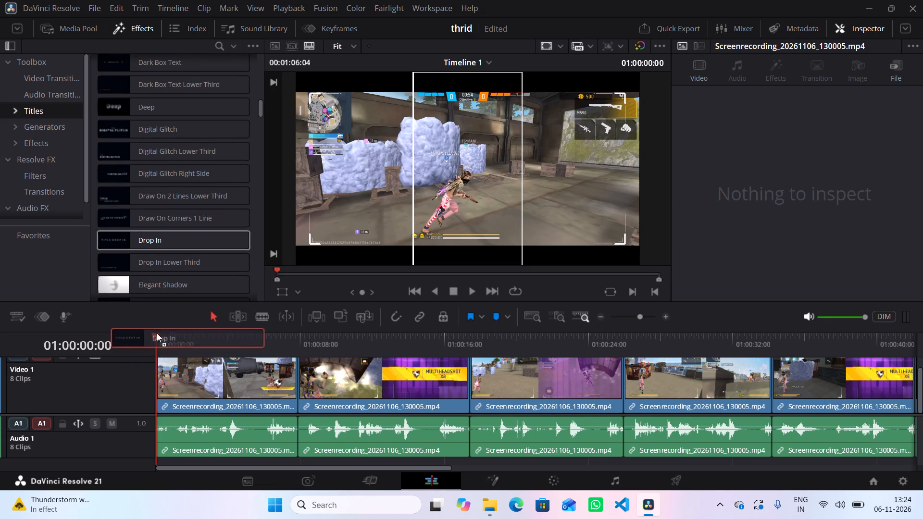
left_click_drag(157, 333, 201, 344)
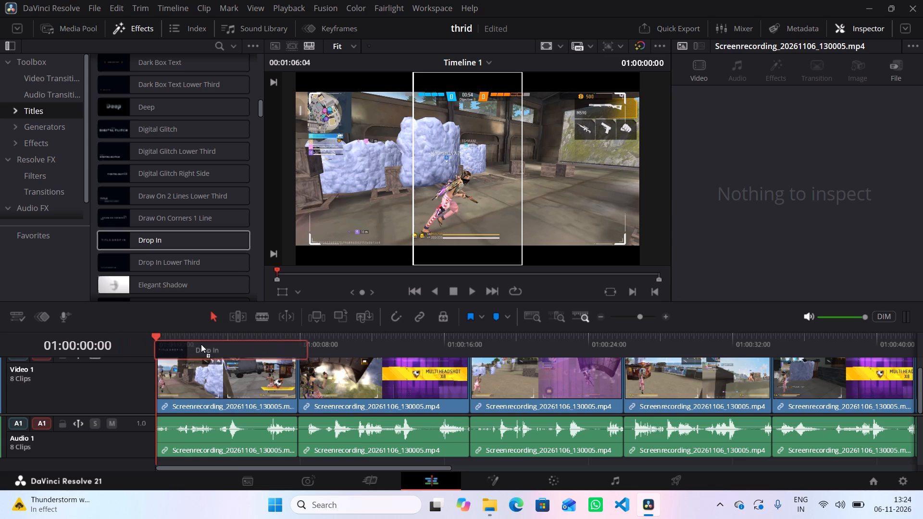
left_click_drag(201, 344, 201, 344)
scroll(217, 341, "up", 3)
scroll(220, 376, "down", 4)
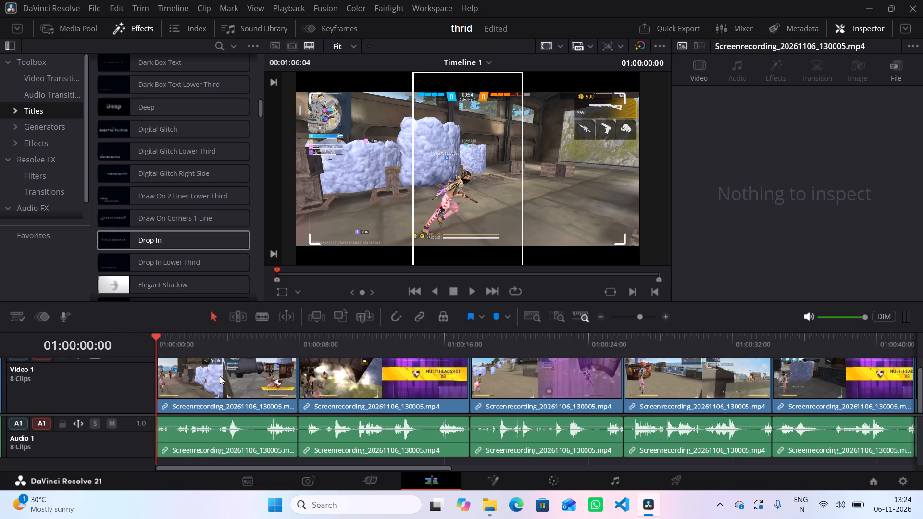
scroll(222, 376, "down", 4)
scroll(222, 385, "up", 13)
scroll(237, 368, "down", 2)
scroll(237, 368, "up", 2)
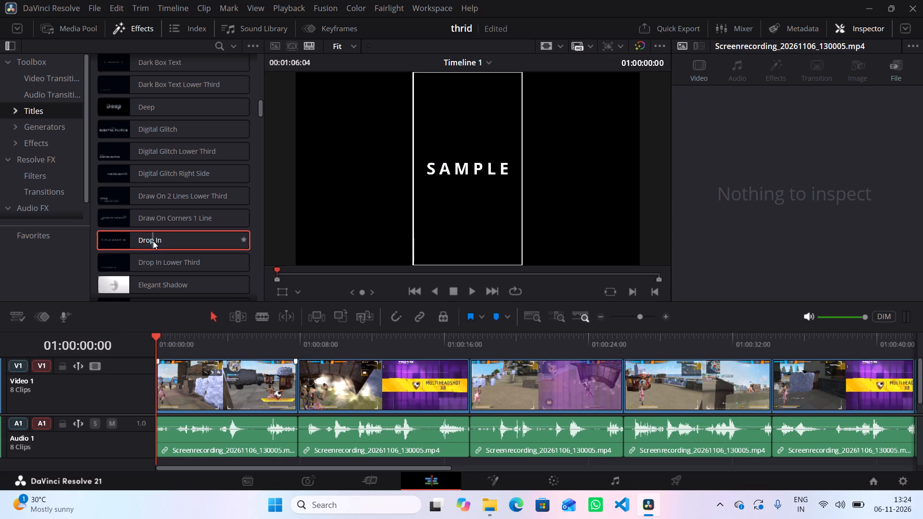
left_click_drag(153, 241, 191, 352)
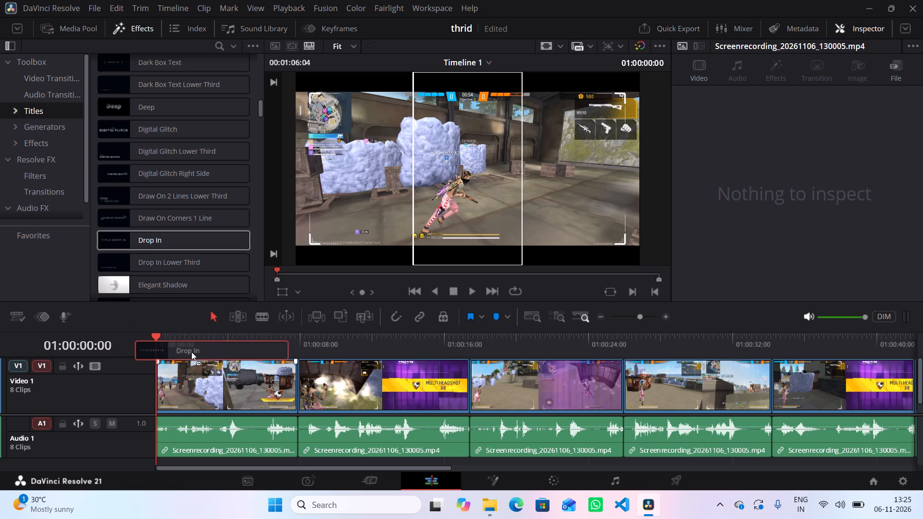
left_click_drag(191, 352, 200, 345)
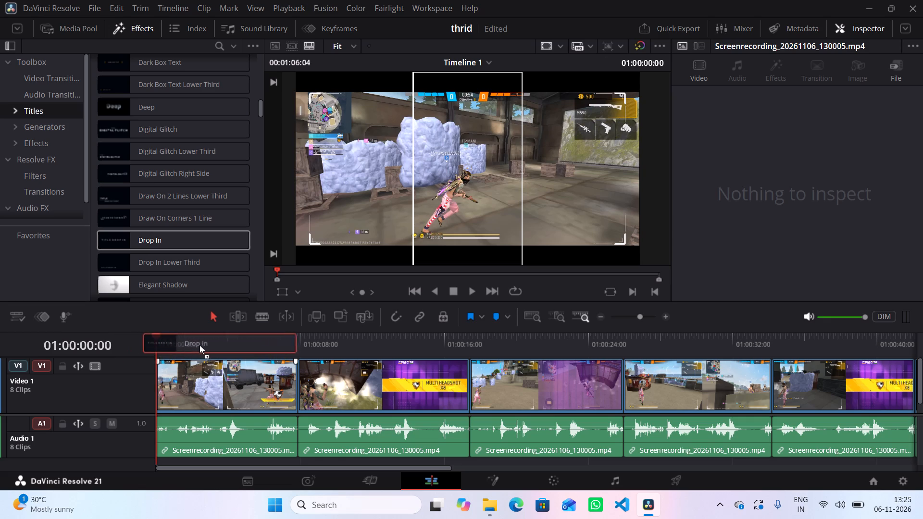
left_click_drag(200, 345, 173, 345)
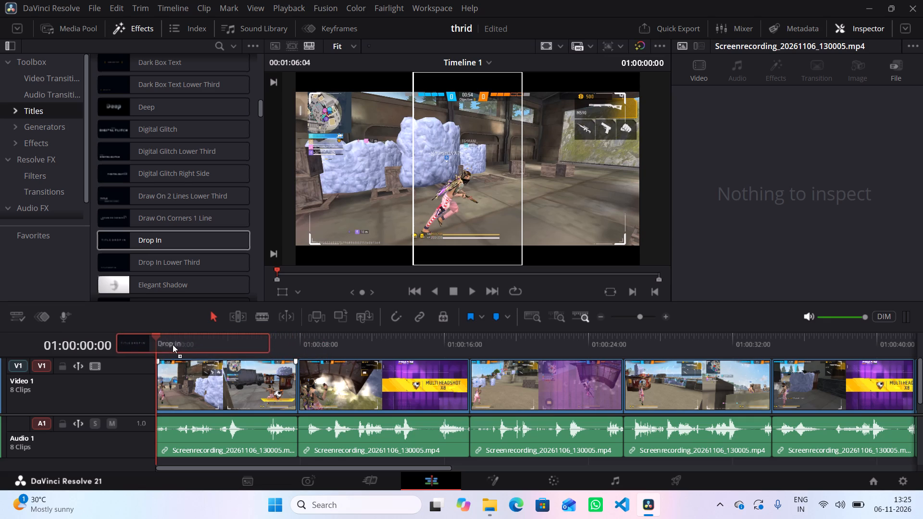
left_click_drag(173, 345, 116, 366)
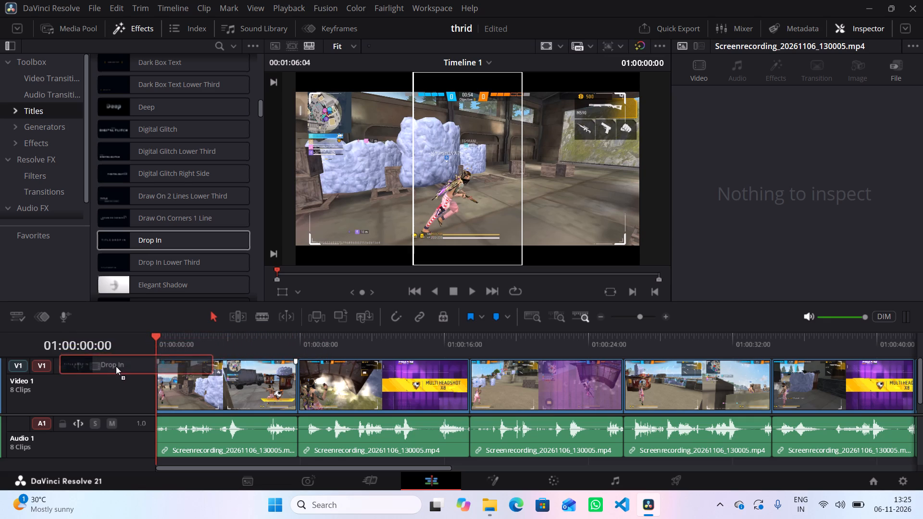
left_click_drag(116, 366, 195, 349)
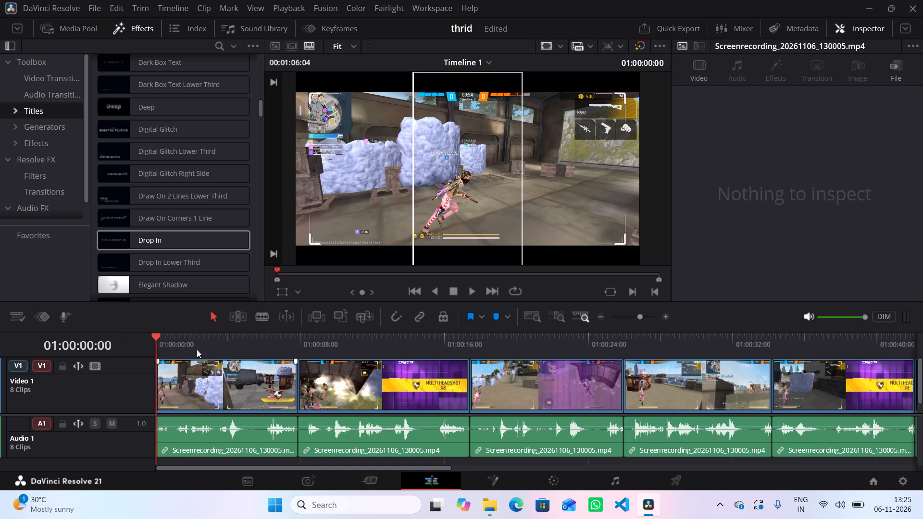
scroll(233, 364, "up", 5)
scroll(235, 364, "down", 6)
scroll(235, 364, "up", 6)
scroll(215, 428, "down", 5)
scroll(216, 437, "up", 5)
Enlarge the timeline area, and add the Drop In title on a new video track above the first clip at 01:00:00:00.
left_click_drag(483, 331, 484, 269)
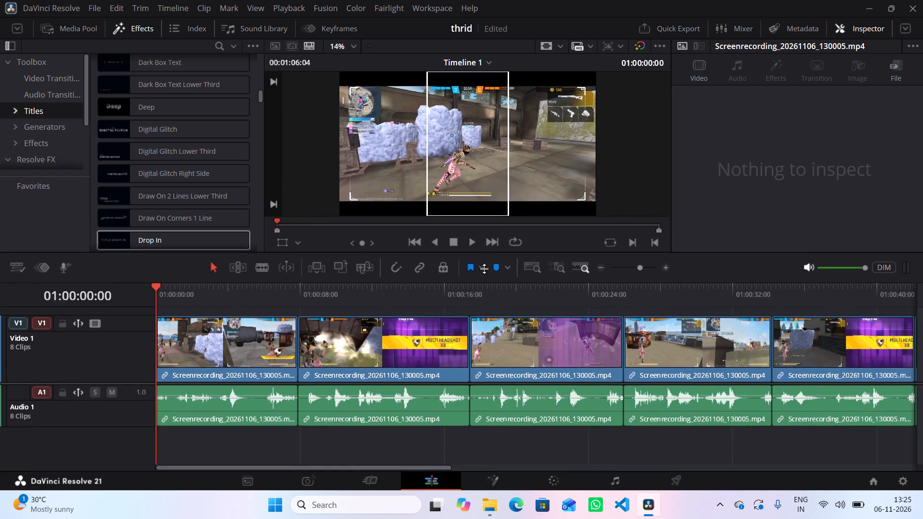
left_click_drag(484, 269, 489, 168)
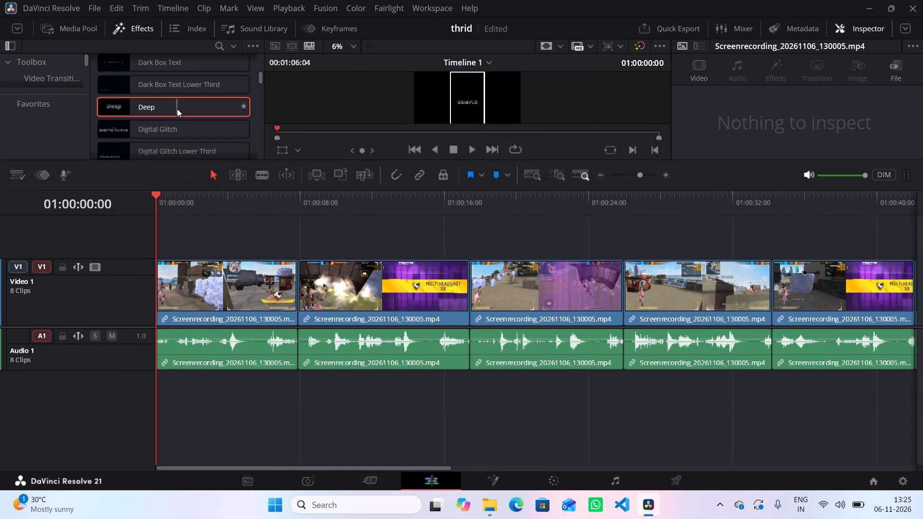
scroll(177, 109, "down", 3)
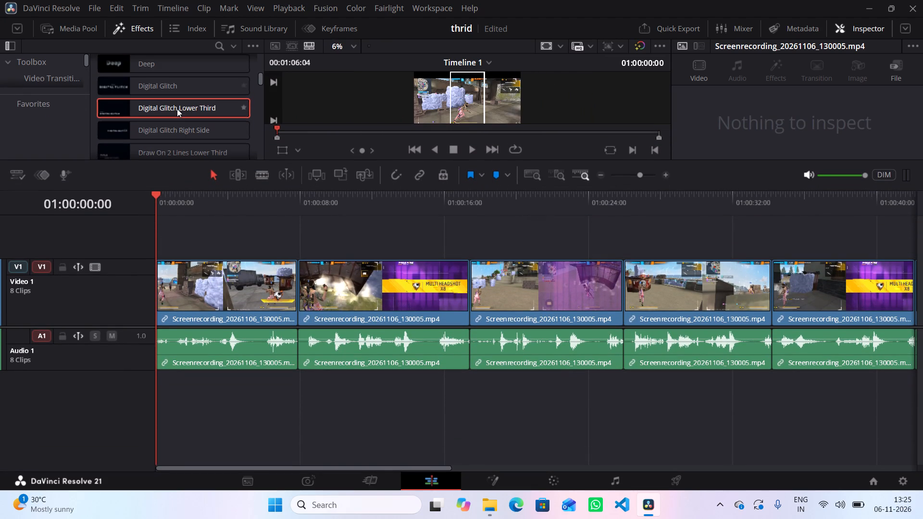
scroll(177, 109, "down", 2)
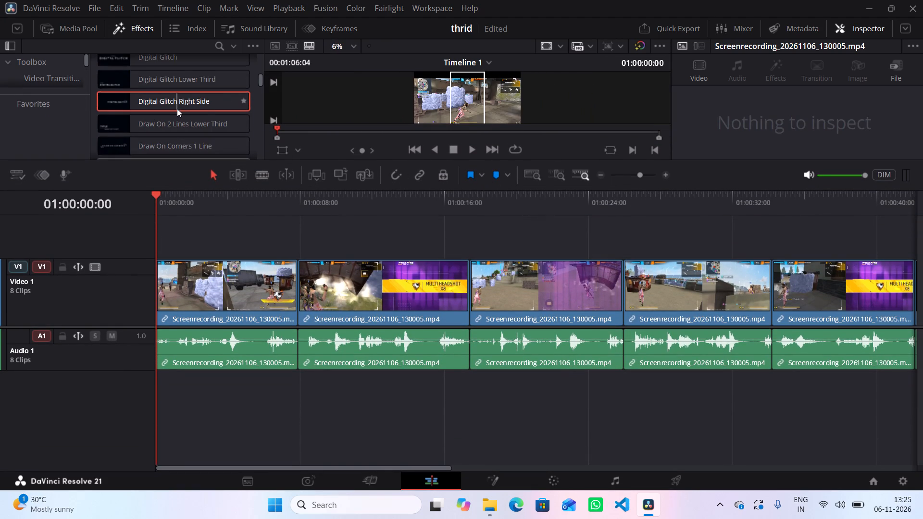
scroll(177, 109, "down", 1)
left_click_drag(175, 148, 152, 231)
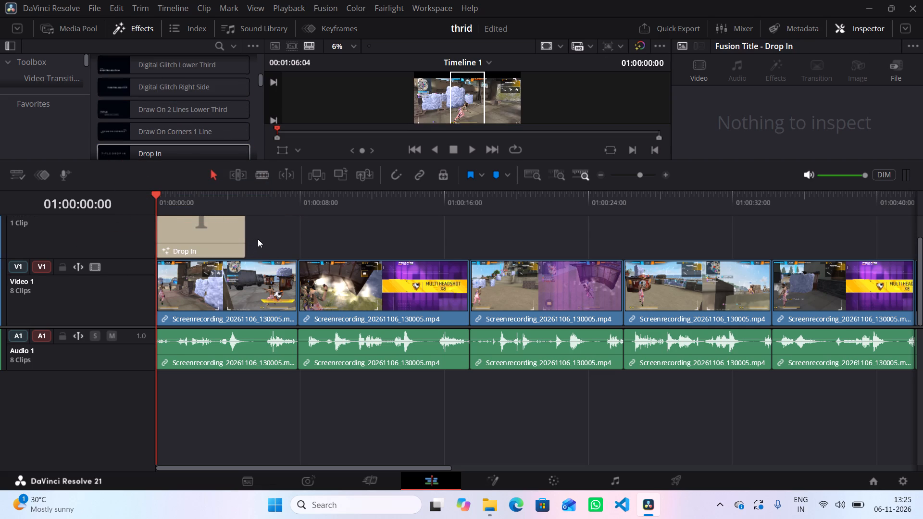
Select the Drop In title at the start of the timeline and enlarge the preview and title settings area.
left_click(219, 241)
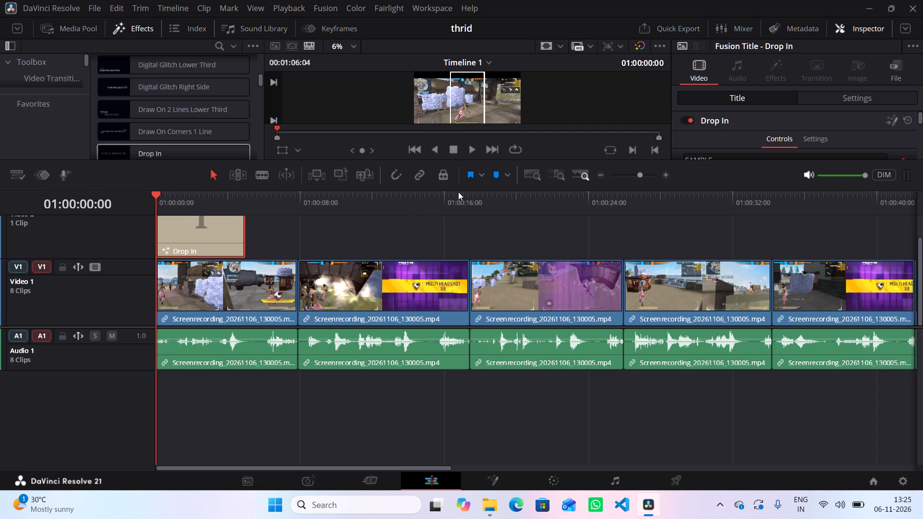
left_click_drag(460, 189, 460, 216)
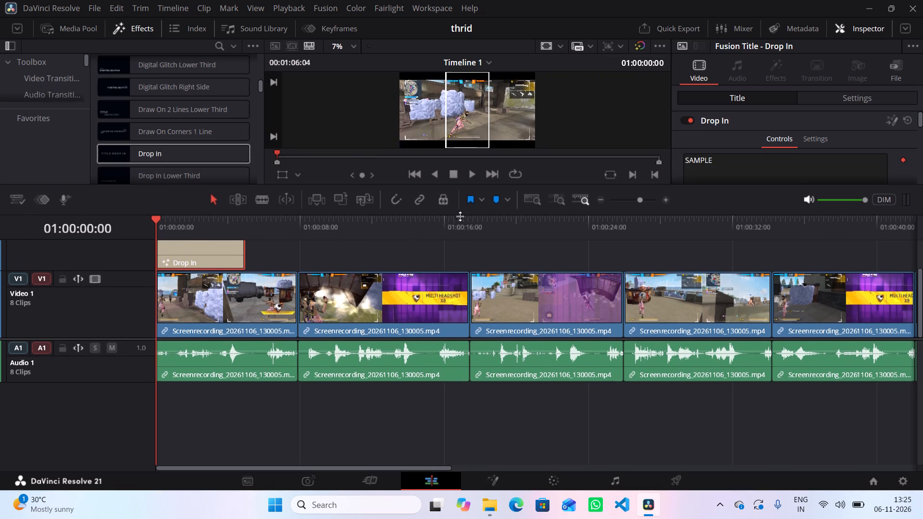
left_click_drag(460, 216, 457, 284)
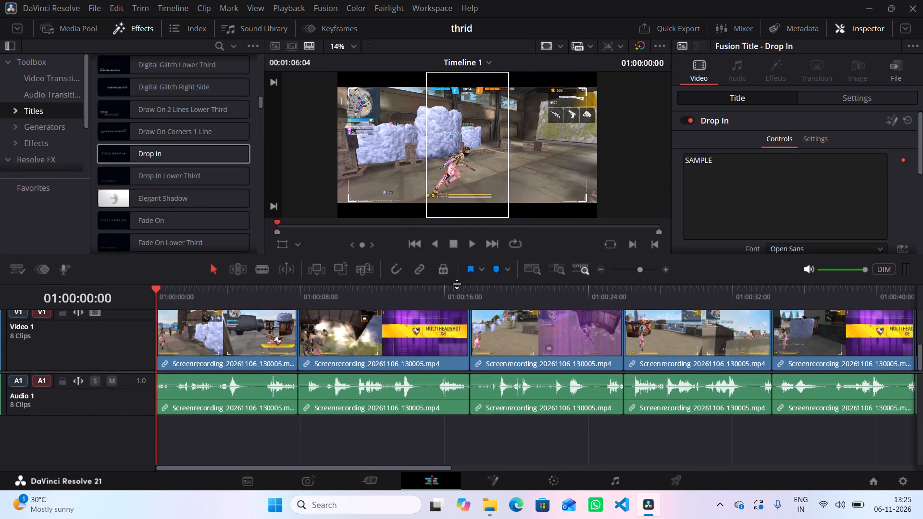
left_click_drag(457, 284, 455, 316)
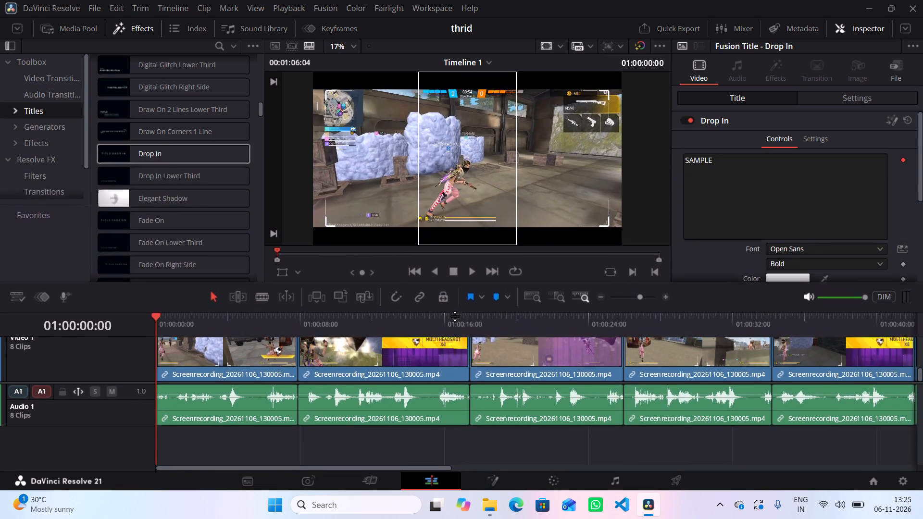
left_click_drag(455, 316, 451, 371)
Look through the timeline tracks for the Drop In title on Video 2 and select it again.
scroll(274, 434, "up", 4)
scroll(237, 408, "up", 4)
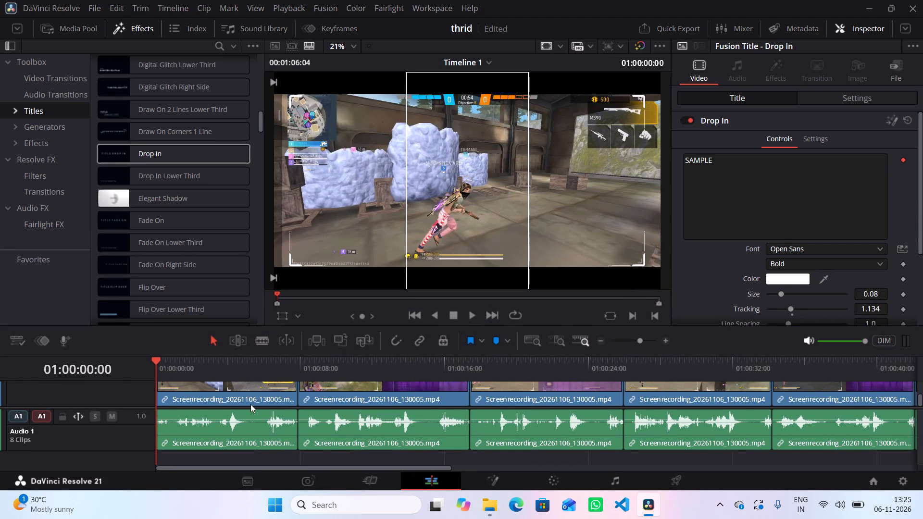
scroll(250, 404, "down", 5)
left_click(237, 461)
scroll(230, 422, "up", 4)
left_click(216, 383)
scroll(245, 414, "up", 5)
scroll(245, 403, "down", 5)
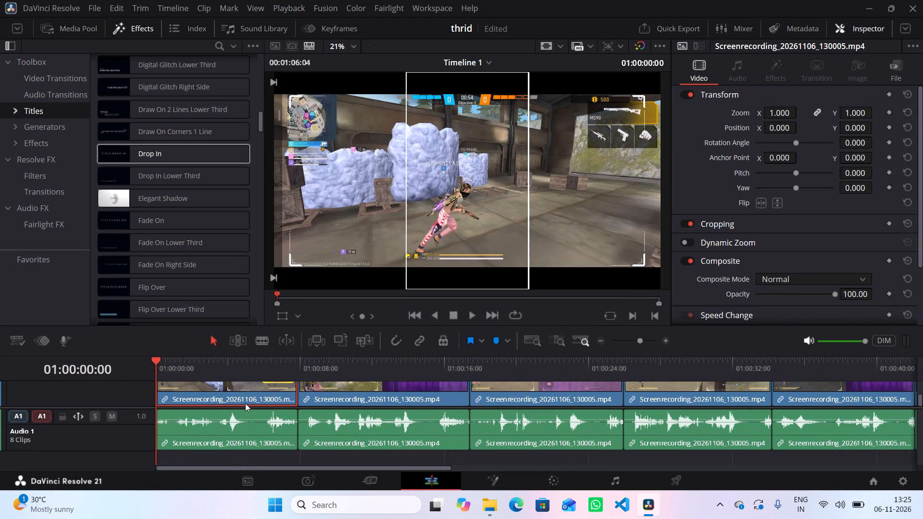
scroll(245, 403, "down", 14)
scroll(249, 412, "up", 18)
scroll(215, 397, "up", 8)
scroll(215, 397, "down", 1)
scroll(215, 397, "up", 1)
left_click(215, 397)
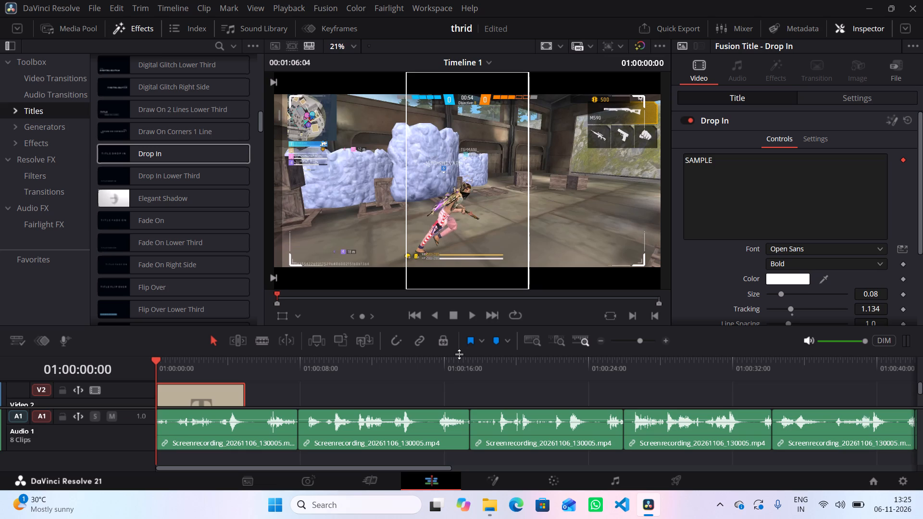
Rebalance the timeline height and the video/audio track divider to show the Drop In title above the gameplay clips.
left_click_drag(459, 354, 460, 296)
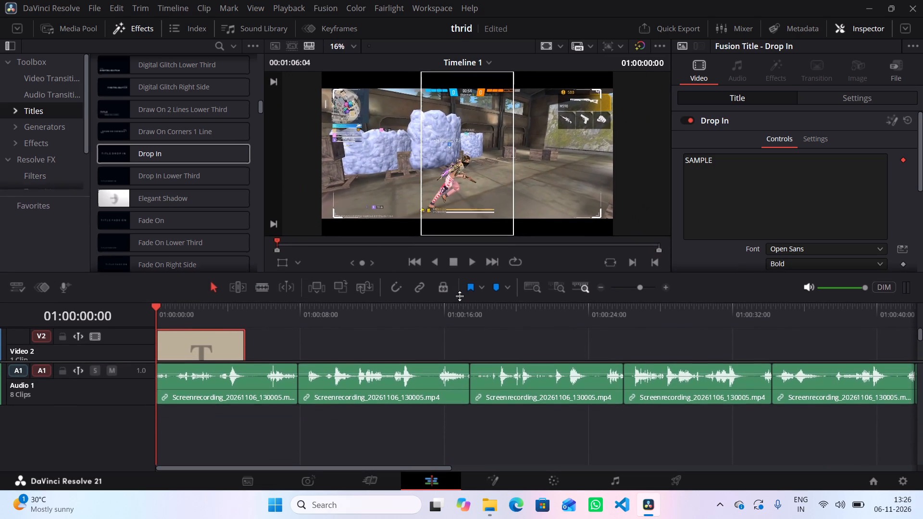
left_click_drag(460, 296, 461, 335)
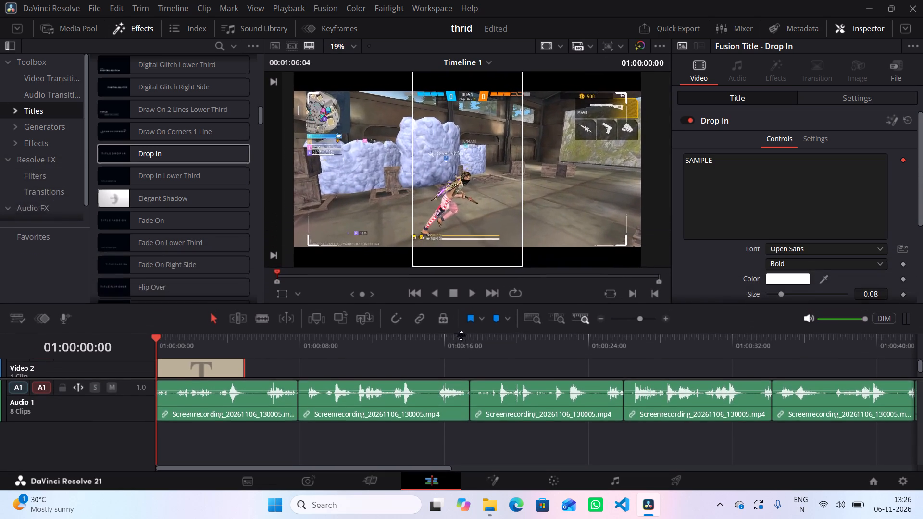
left_click_drag(461, 335, 461, 315)
left_click_drag(418, 362, 416, 420)
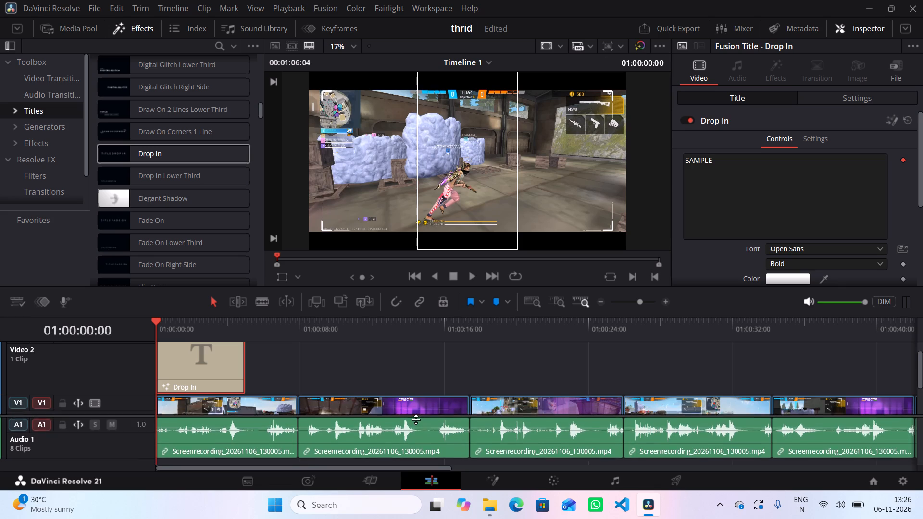
left_click_drag(416, 420, 416, 442)
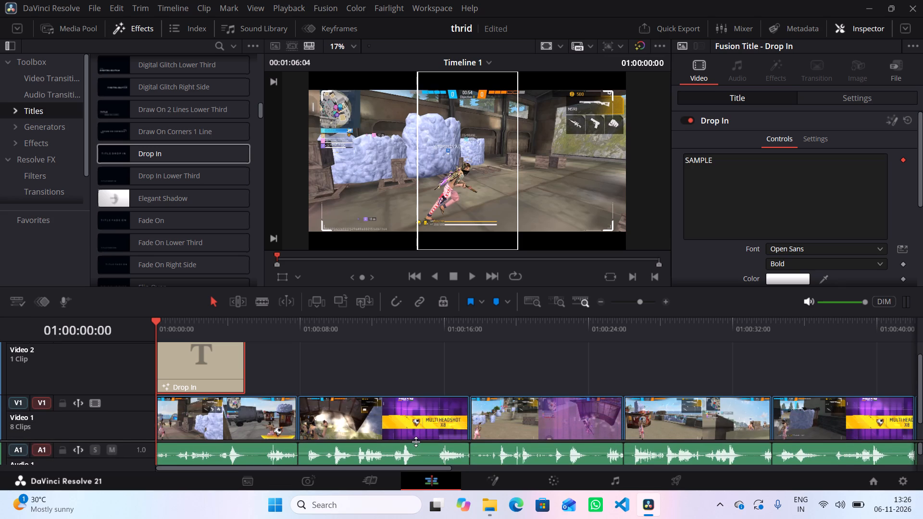
left_click_drag(416, 442, 419, 439)
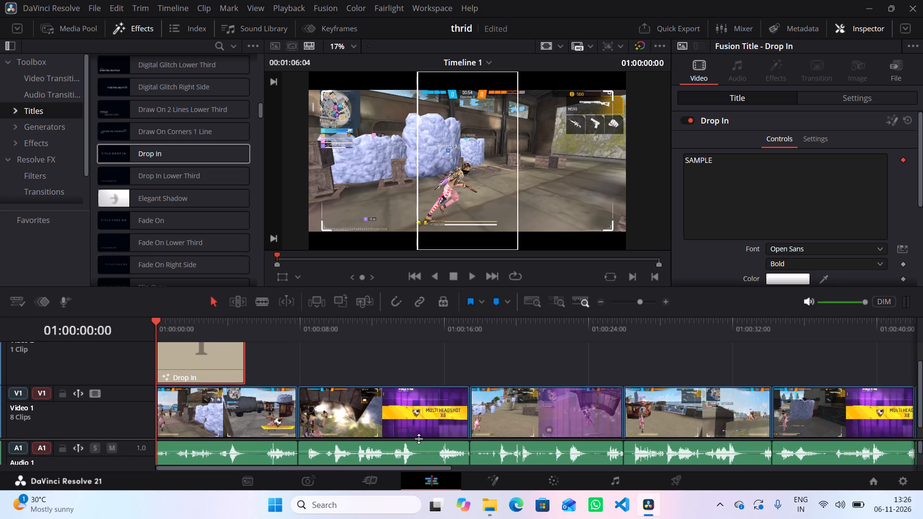
left_click_drag(419, 439, 419, 436)
scroll(399, 388, "up", 4)
Trim the end of the Drop In title on Video 2 to shorten it to about 2 seconds.
left_click(189, 382)
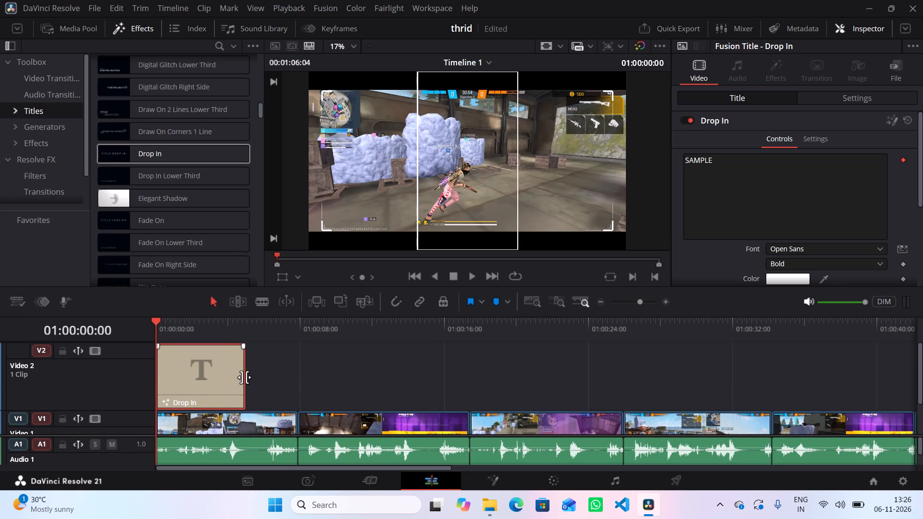
left_click_drag(244, 377, 227, 379)
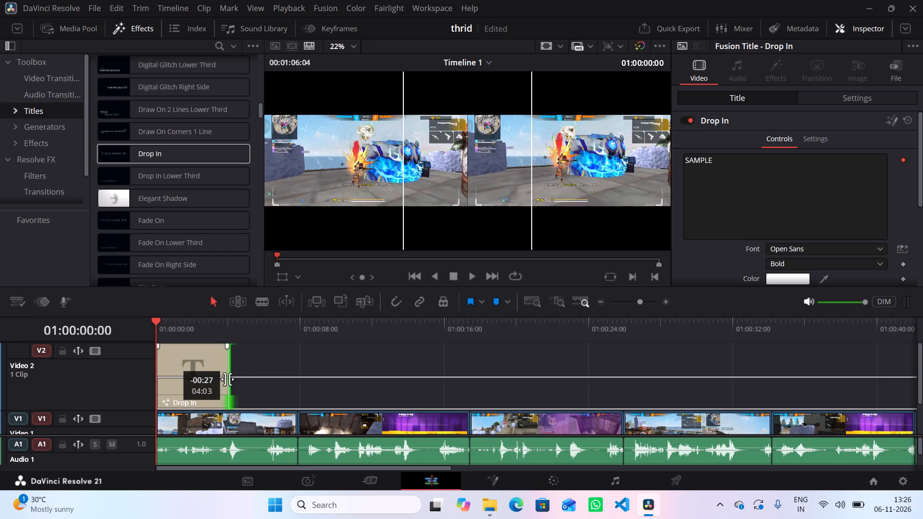
left_click_drag(227, 379, 215, 383)
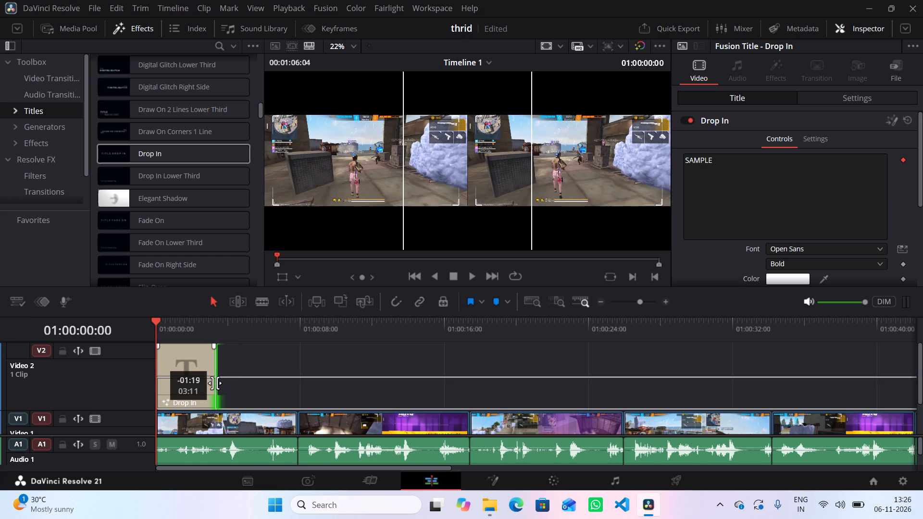
left_click_drag(215, 383, 212, 384)
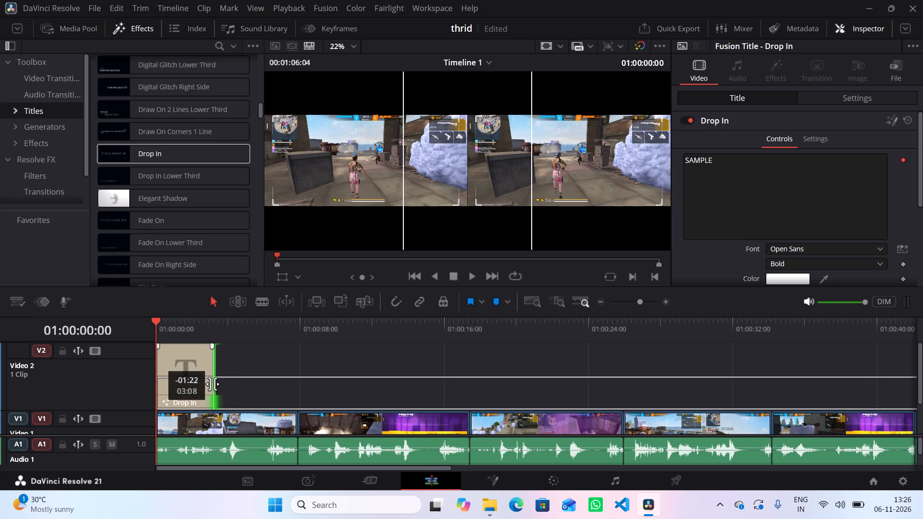
left_click_drag(212, 384, 206, 385)
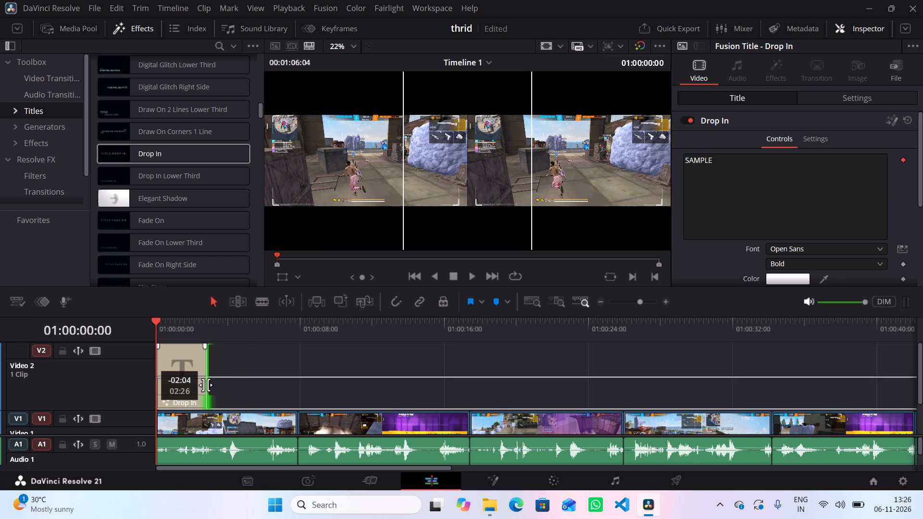
left_click_drag(206, 385, 201, 389)
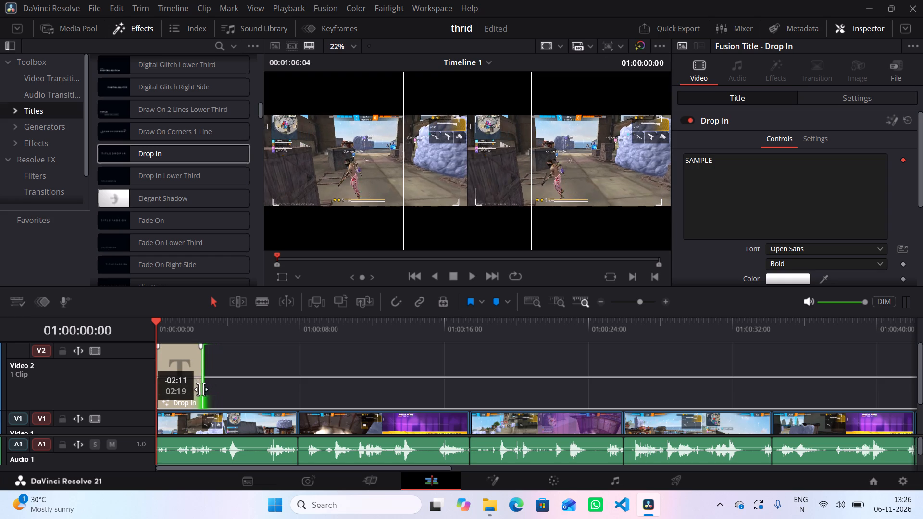
left_click_drag(201, 389, 196, 394)
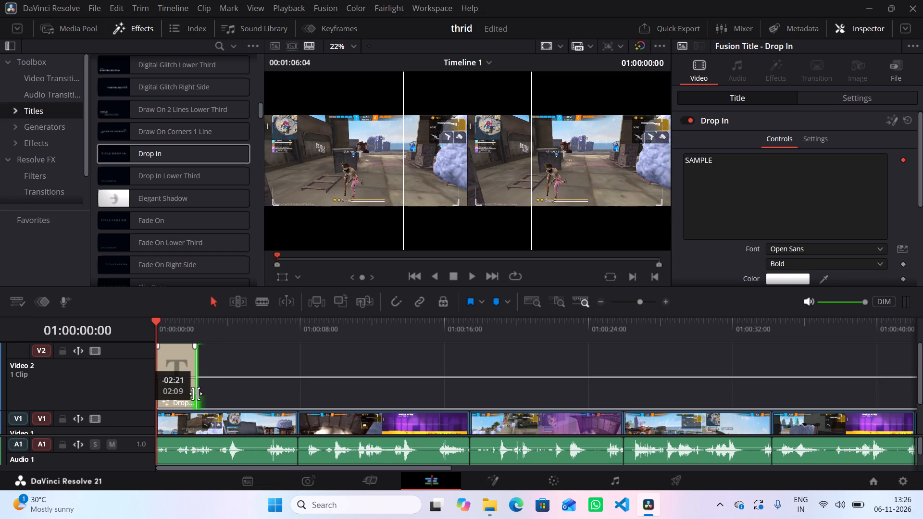
left_click_drag(196, 394, 193, 396)
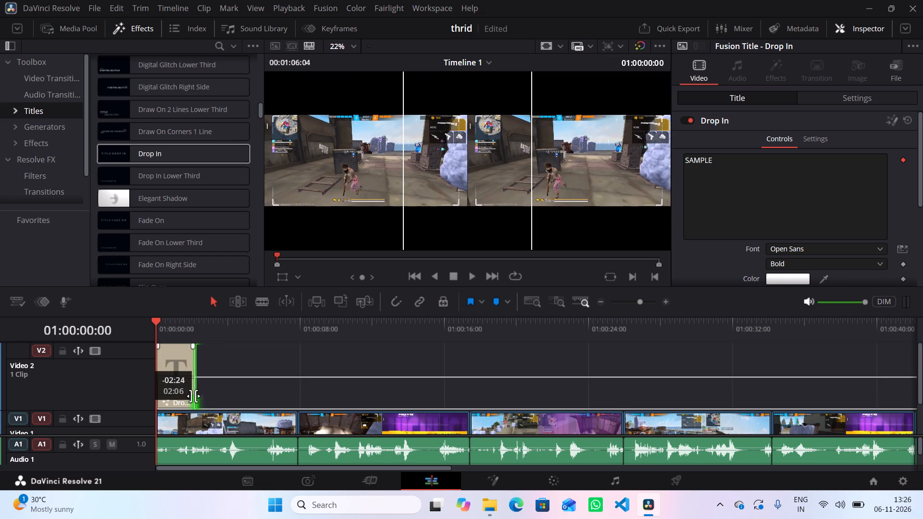
left_click_drag(193, 396, 191, 397)
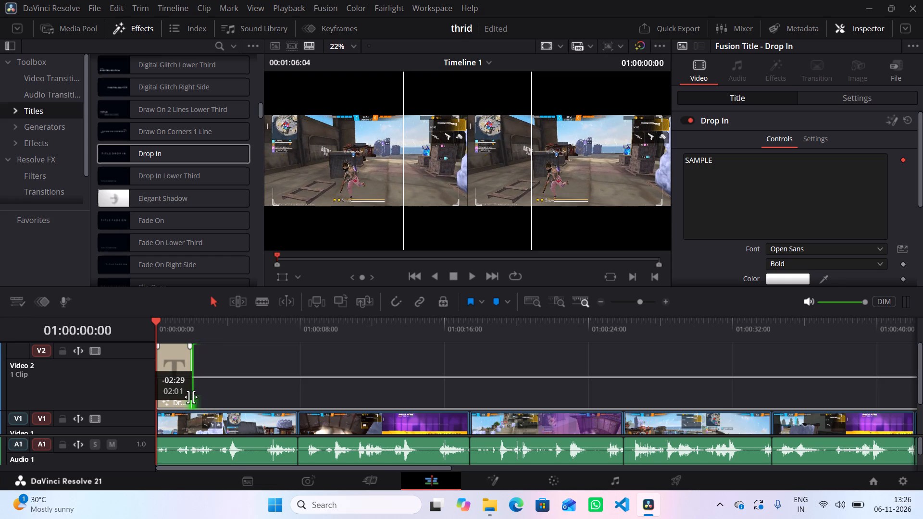
left_click_drag(191, 397, 190, 398)
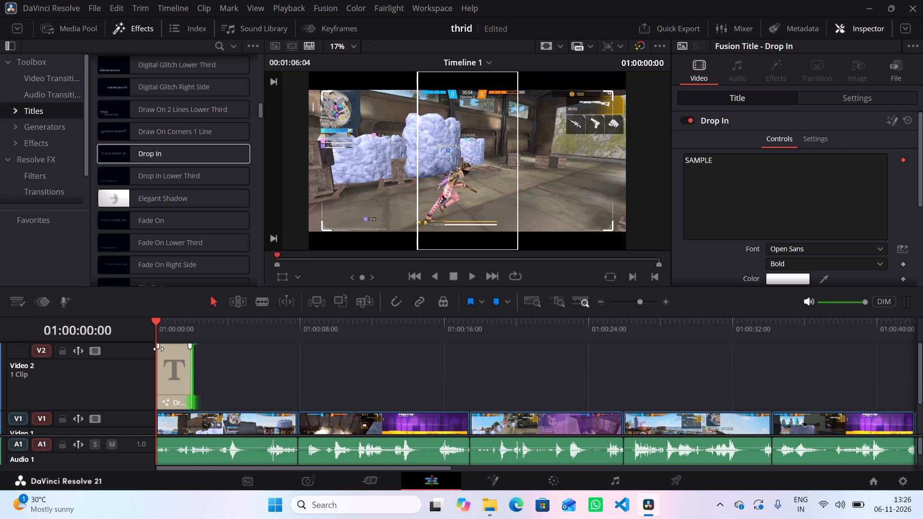
Add a fade-in of about one second to the start of the Drop In title on Video 2.
left_click_drag(159, 348, 165, 348)
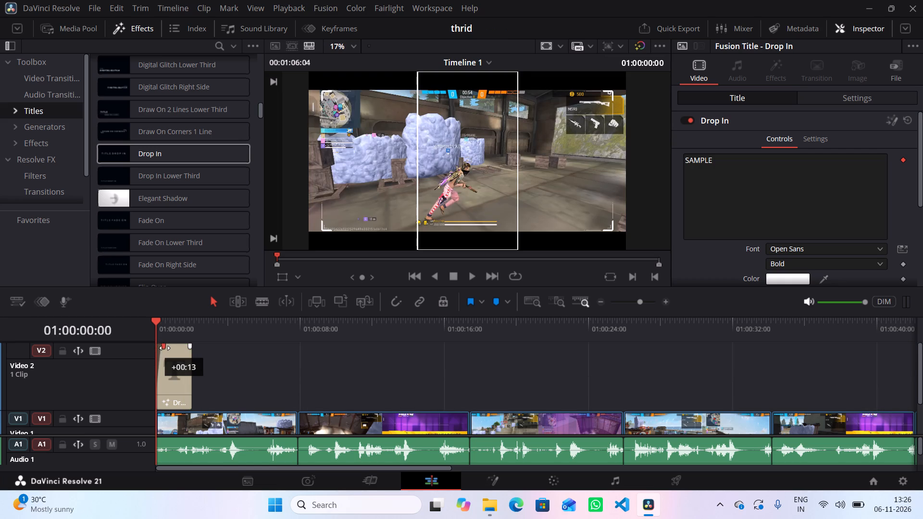
left_click_drag(165, 348, 169, 348)
left_click_drag(169, 348, 173, 348)
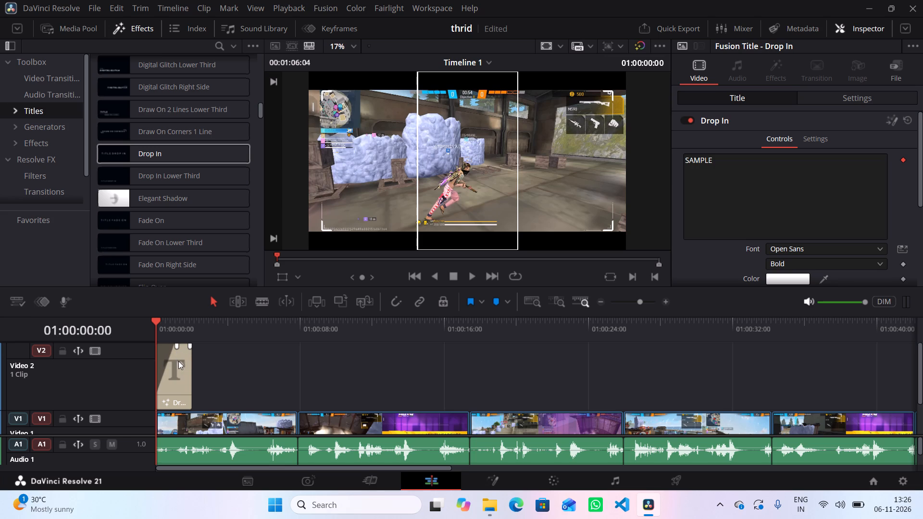
Replace the Drop In title's sample text with "Welcome", "To" and "My Channel" on three separate lines.
left_click(179, 362)
left_click(763, 199)
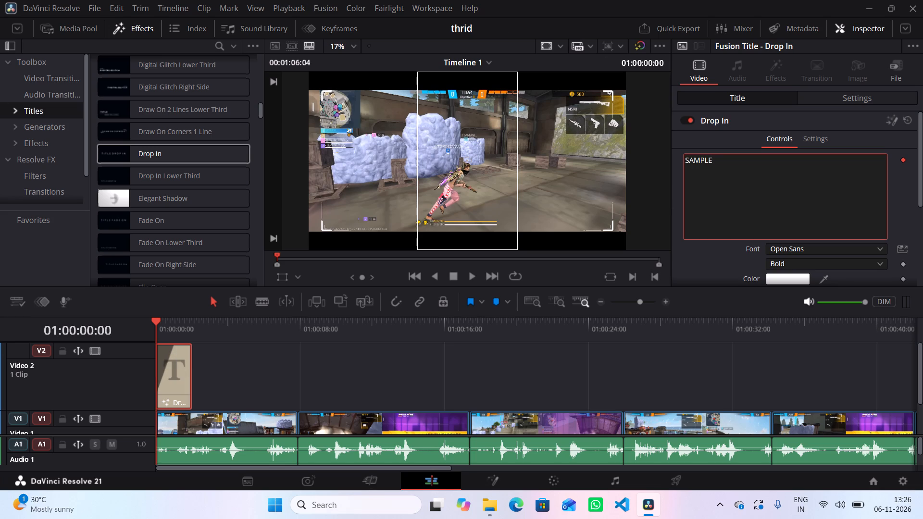
key("BackSpace")
key("BackSpace")
key("BackSpace")
key("BackSpace")
key("BackSpace")
key("BackSpace")
key("BackSpace")
key("BackSpace")
key("BackSpace")
key("BackSpace")
key("BackSpace")
key("BackSpace")
type("WE")
key("BackSpace")
type("elcome")
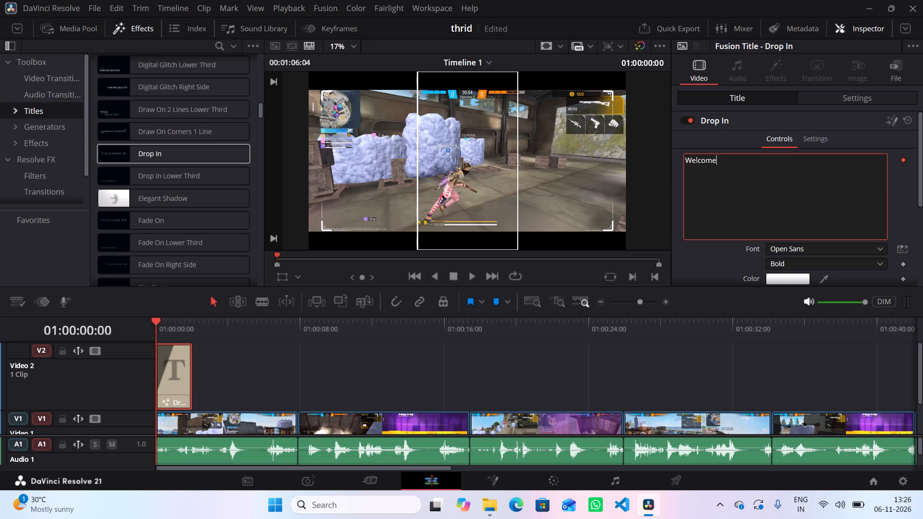
key("Return")
type("To")
key("Return")
type("My")
key("space")
type("Channel")
scroll(778, 204, "down", 2)
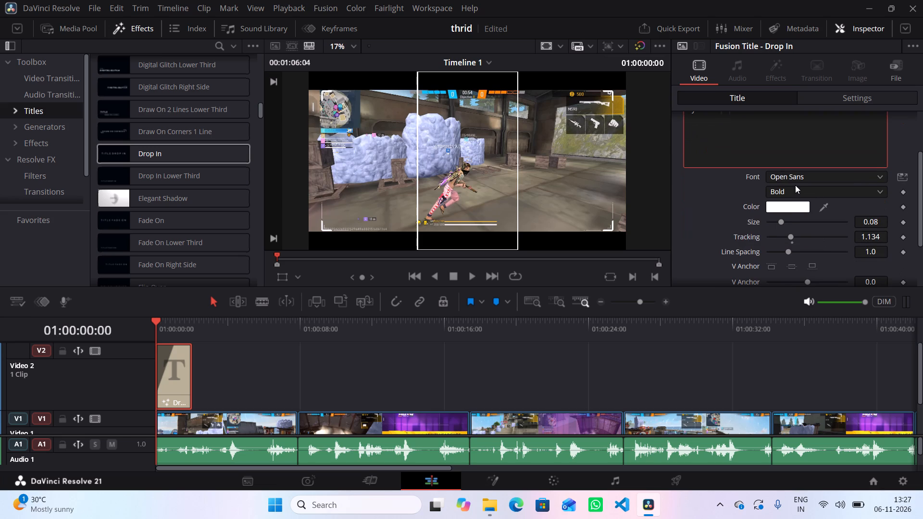
Set the Drop In title's font style to Extrabold and its text colour to bright green #55ff00.
left_click(796, 185)
left_click(796, 193)
left_click(797, 255)
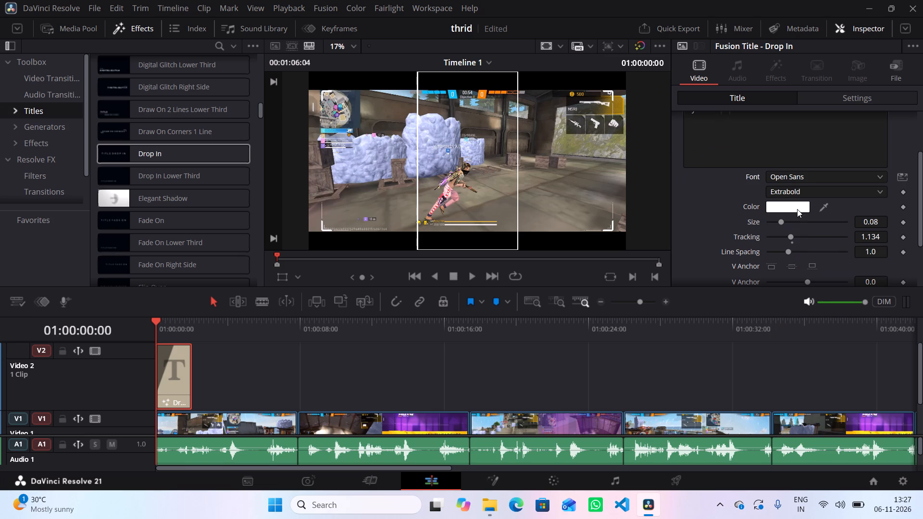
left_click(796, 209)
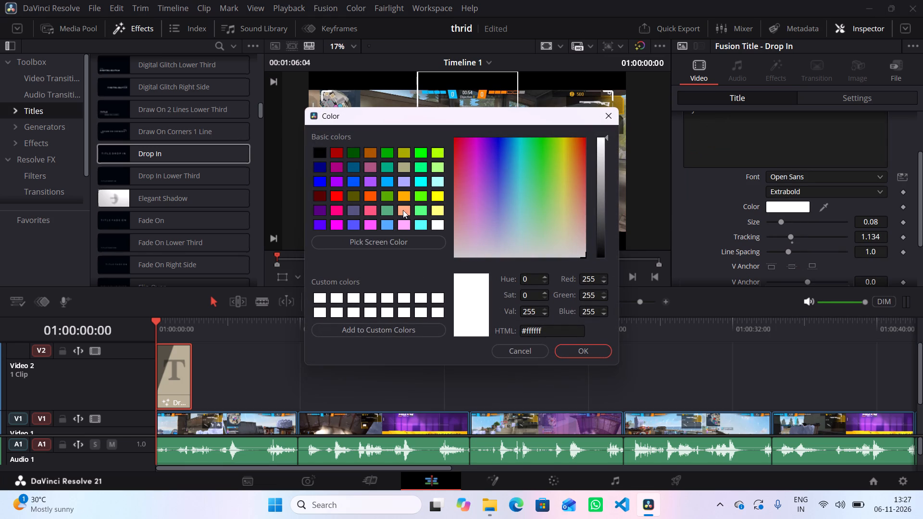
left_click(423, 196)
left_click(573, 358)
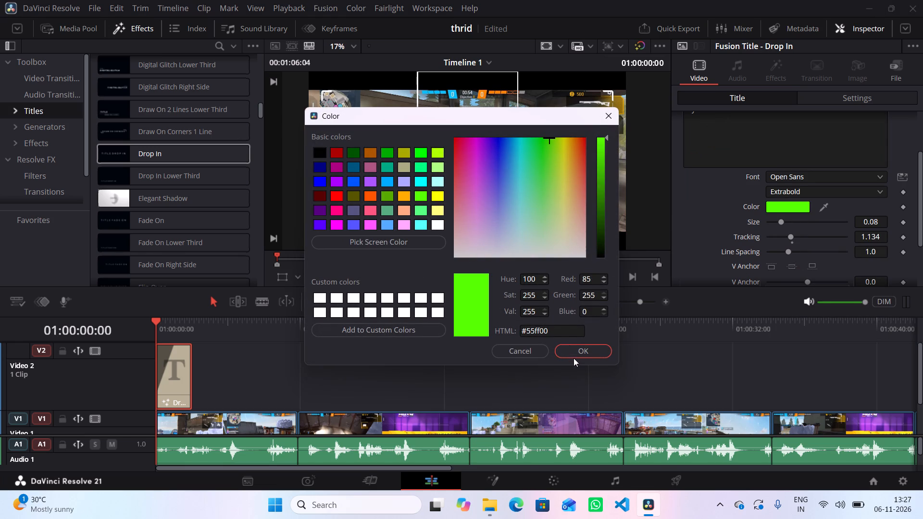
left_click(591, 350)
Preview the opening title, and remove the fade-in from the start of the Drop In title on Video 2.
scroll(737, 279, "up", 1)
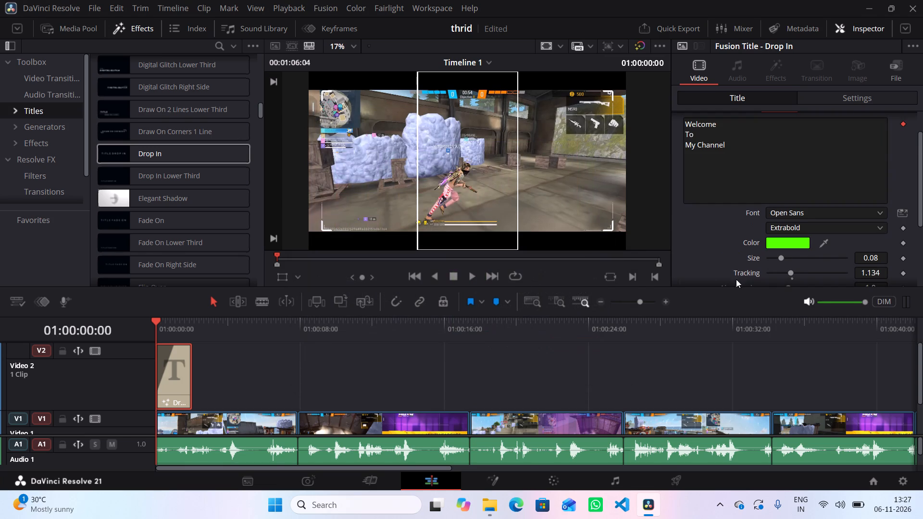
key("space")
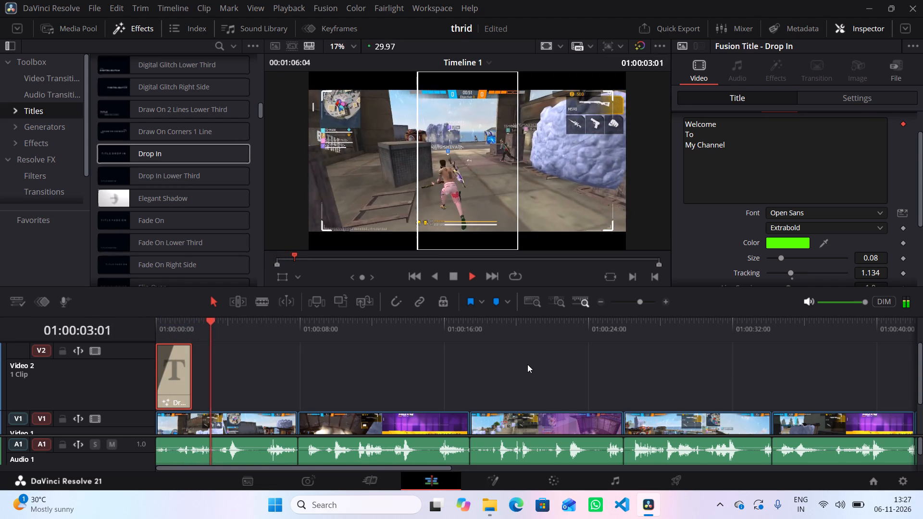
key("space")
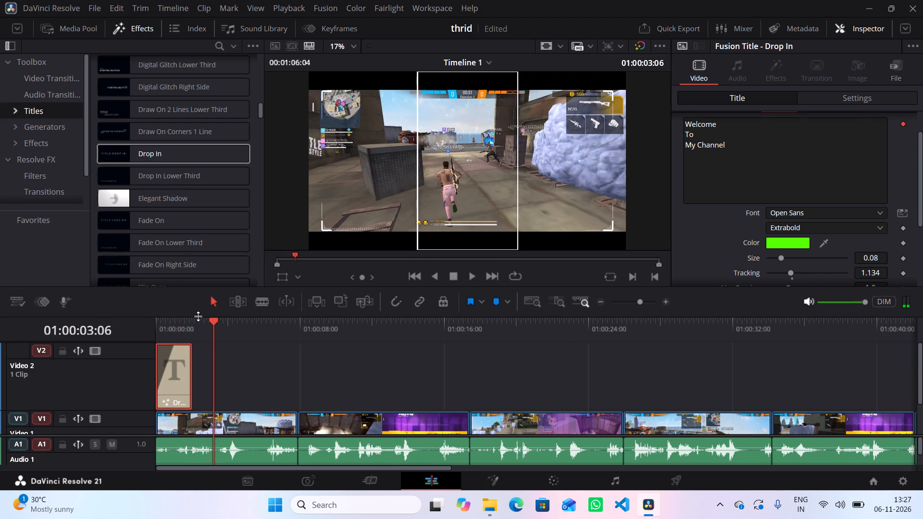
left_click_drag(215, 319, 108, 339)
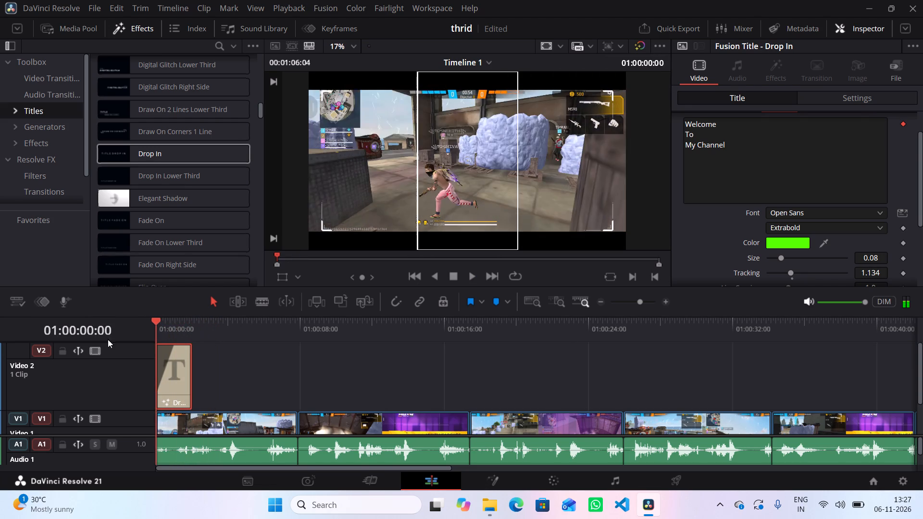
left_click_drag(108, 339, 99, 339)
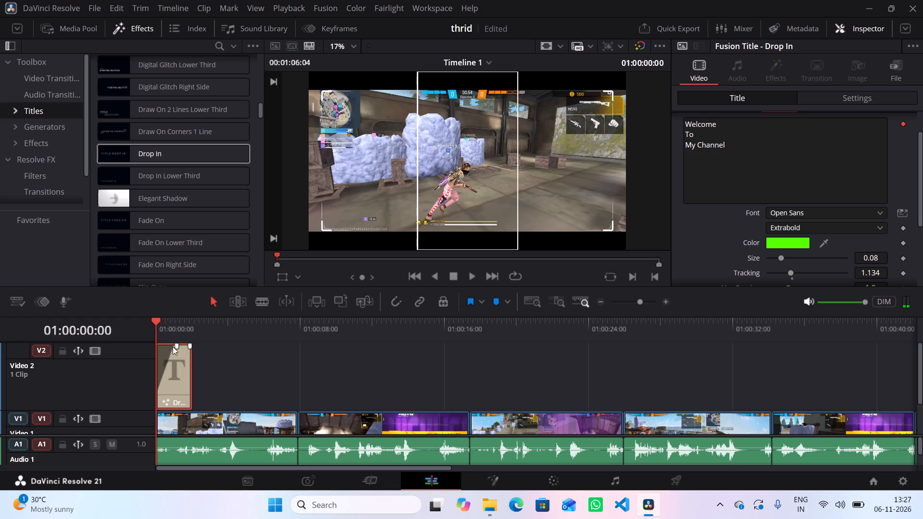
left_click_drag(177, 344, 150, 343)
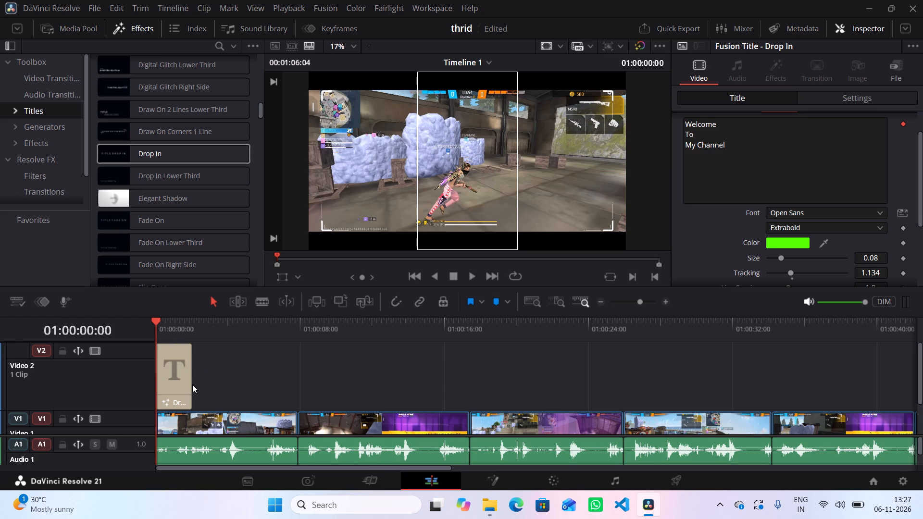
Play back the opening again and extend the end of the Drop In title to about 3 seconds.
key("space")
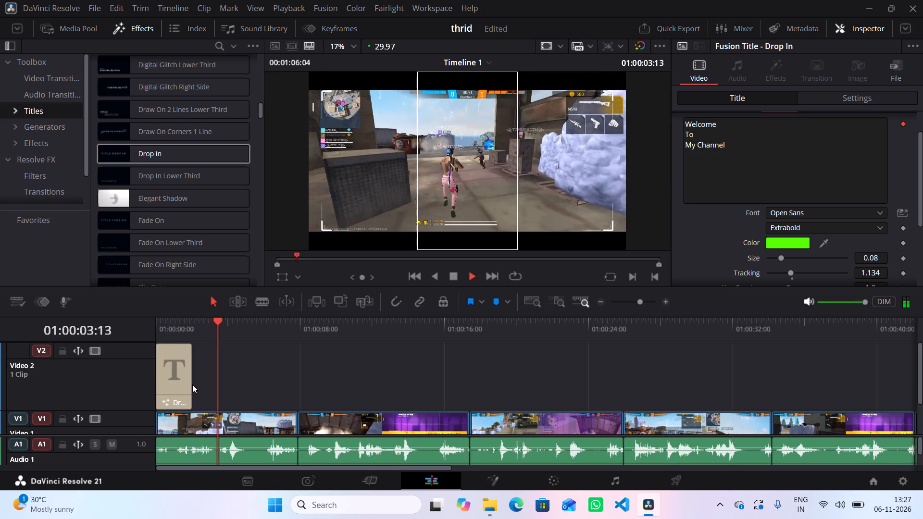
key("space")
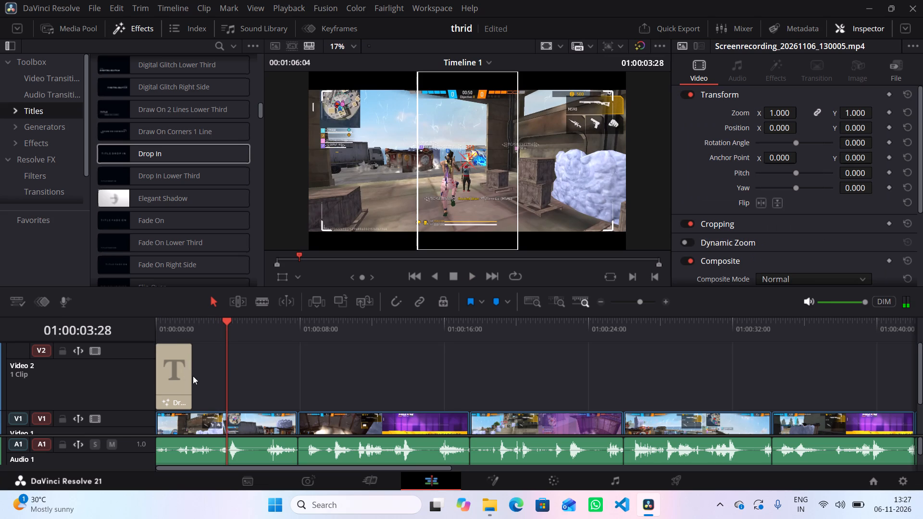
left_click_drag(191, 381, 192, 380)
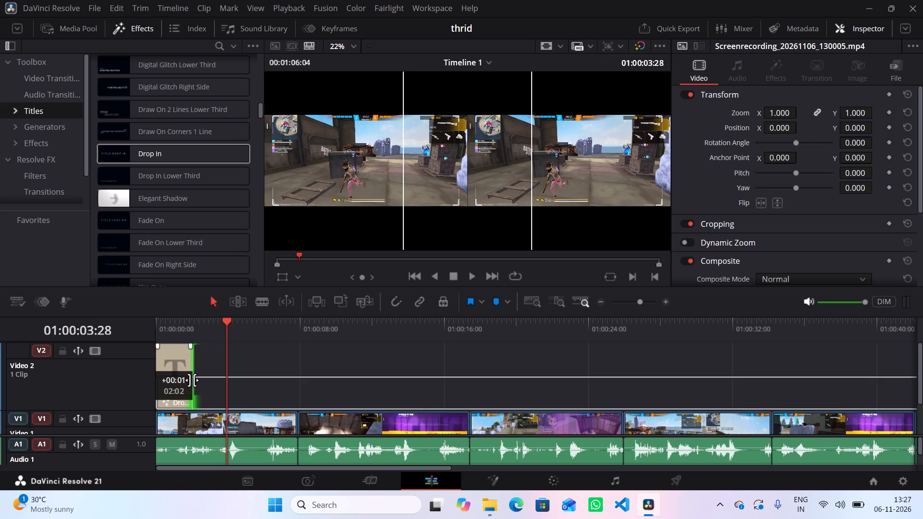
left_click_drag(192, 380, 193, 380)
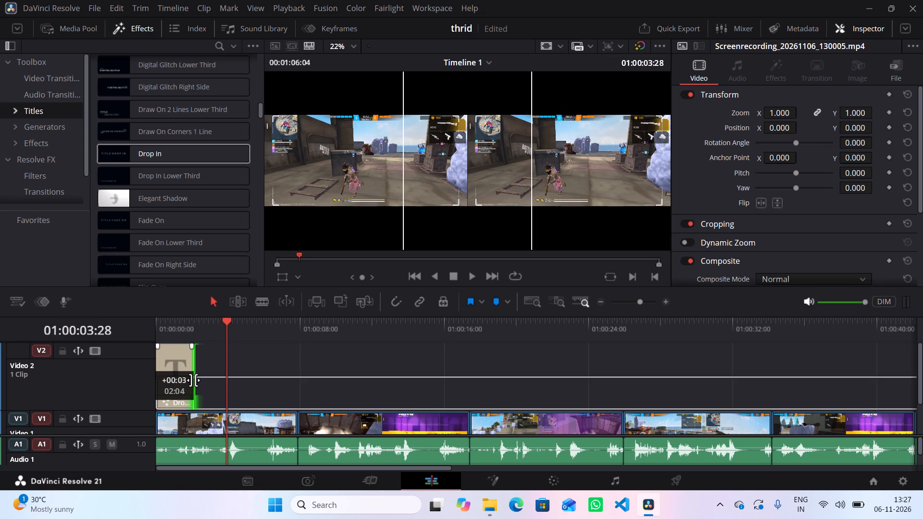
left_click_drag(193, 380, 200, 380)
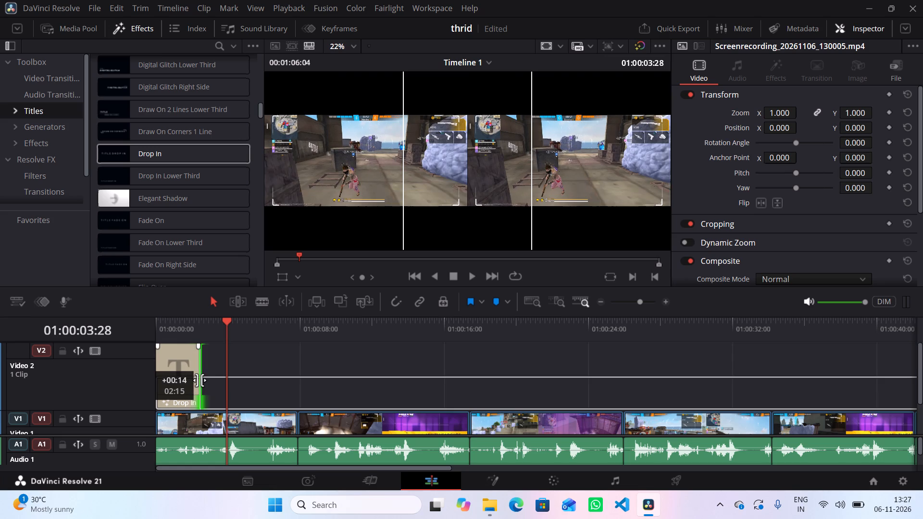
left_click_drag(200, 380, 203, 380)
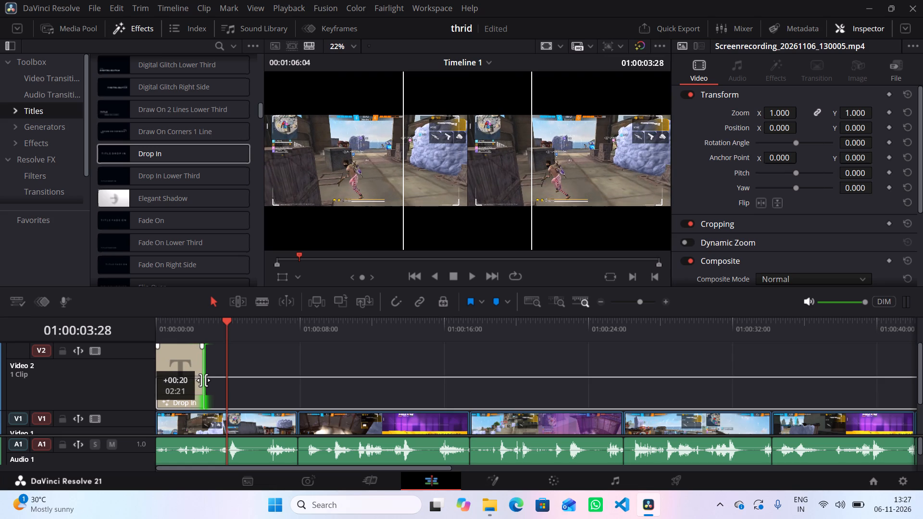
left_click_drag(203, 380, 207, 380)
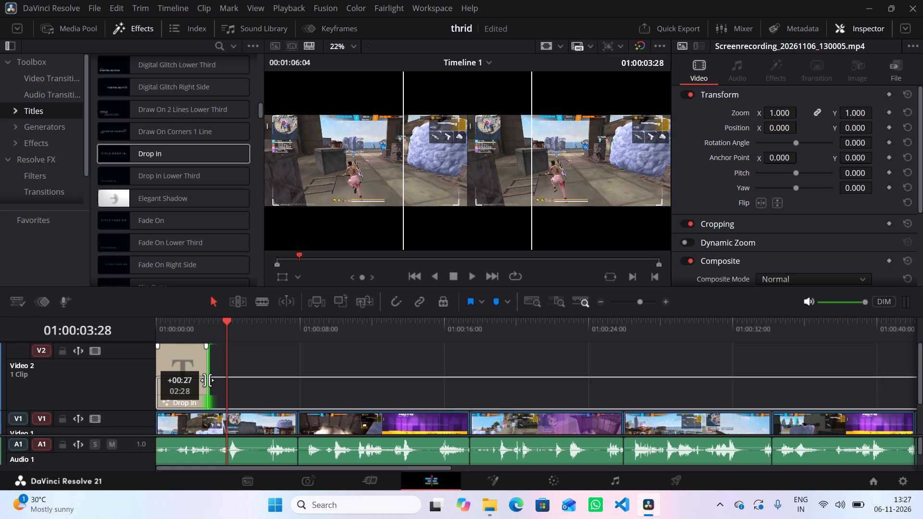
left_click_drag(207, 380, 209, 379)
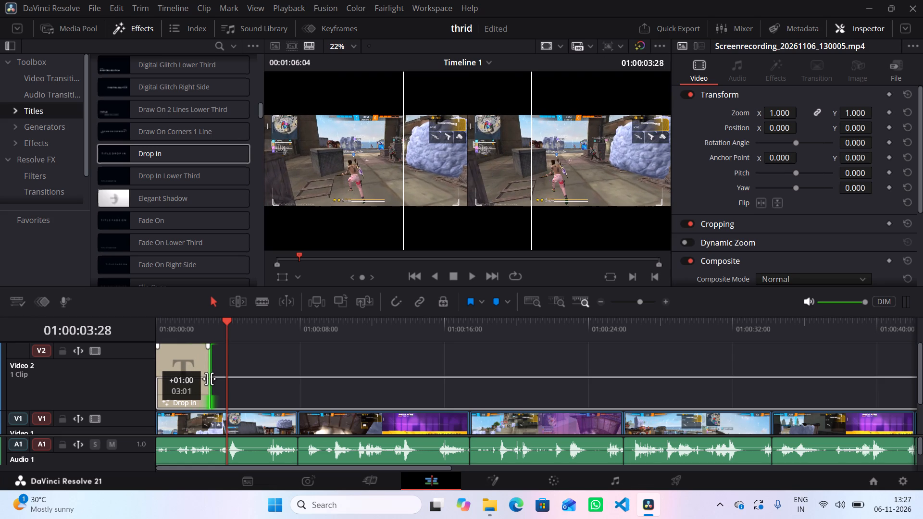
left_click_drag(209, 379, 210, 379)
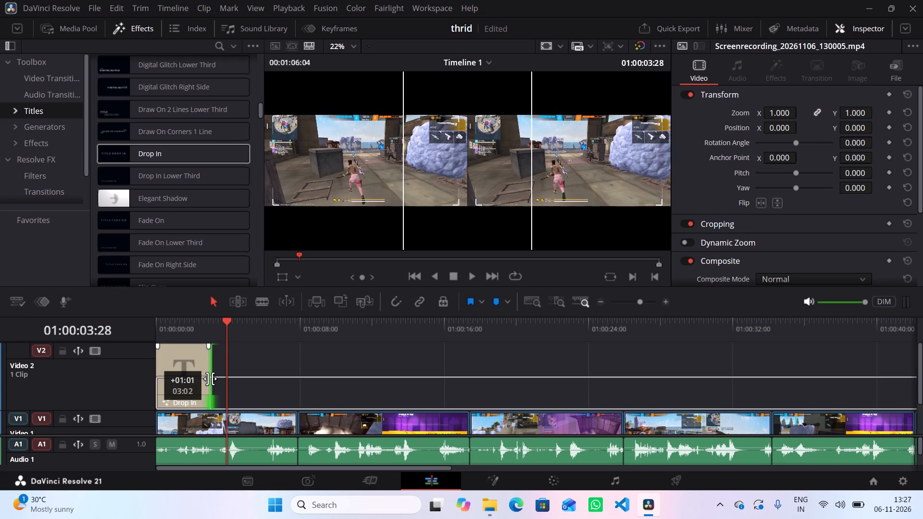
left_click_drag(210, 379, 209, 381)
Play the timeline from the start to check the title over the gameplay, and return the playhead to 01:00:00:00.
left_click_drag(225, 326, 215, 332)
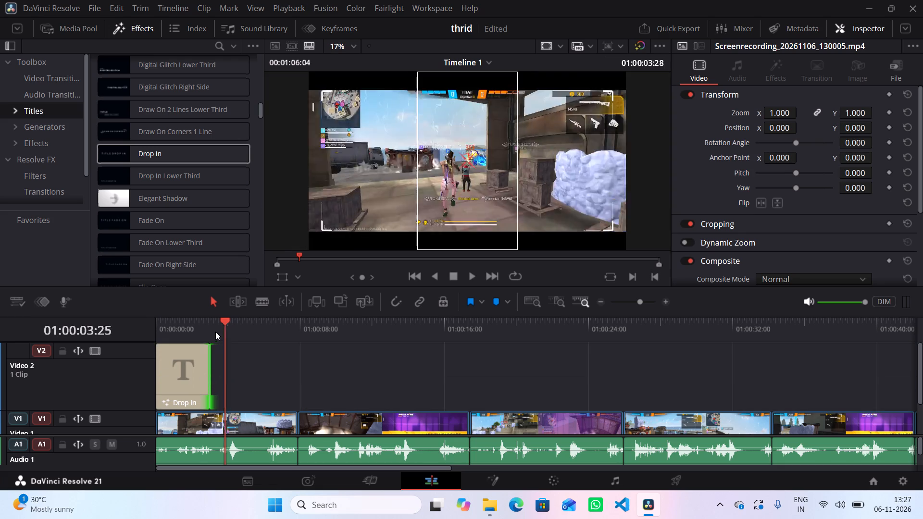
left_click_drag(215, 332, 142, 362)
key("space")
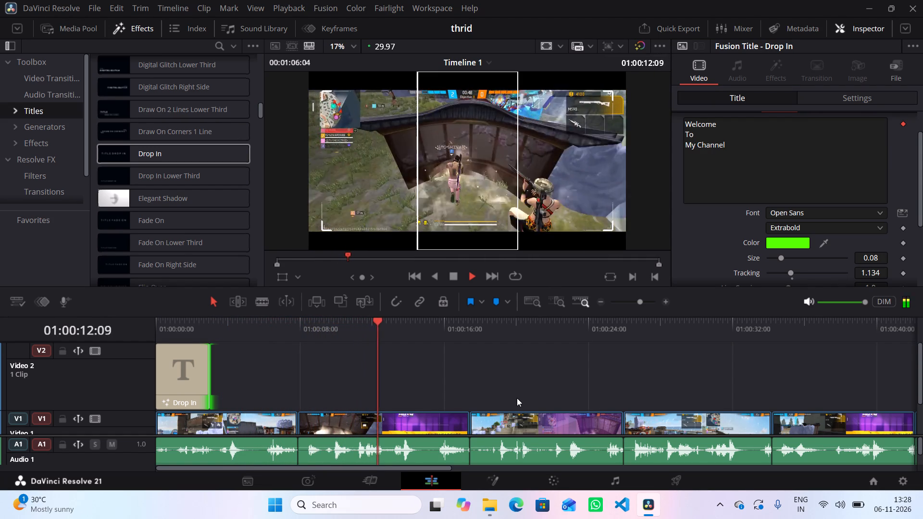
key("space")
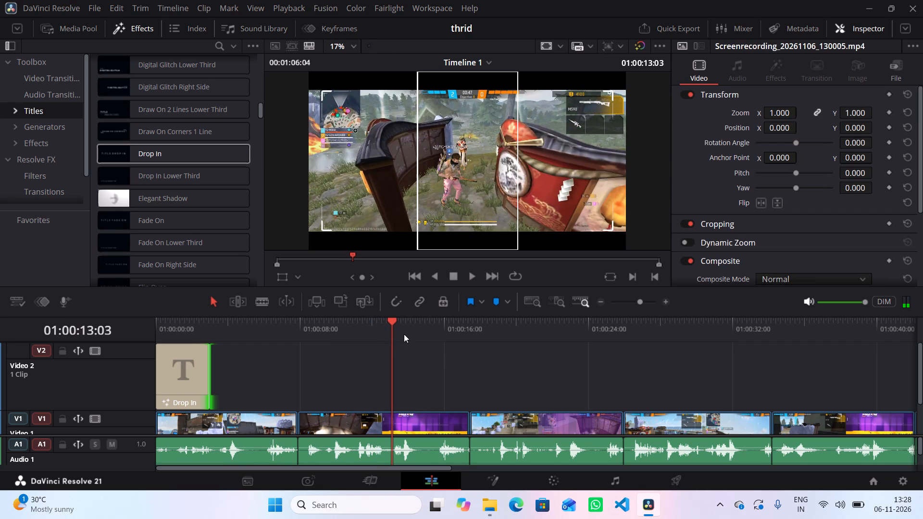
left_click_drag(393, 316, 324, 349)
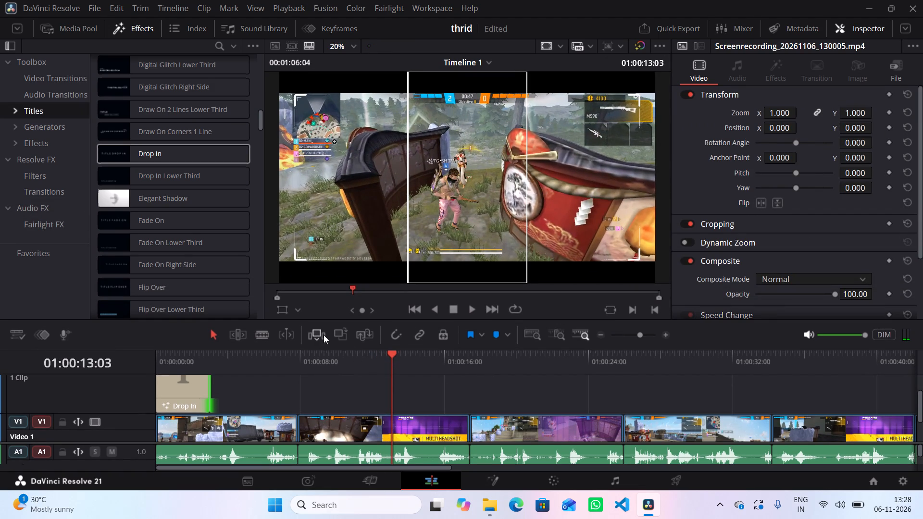
left_click_drag(381, 320, 381, 314)
left_click_drag(381, 314, 386, 289)
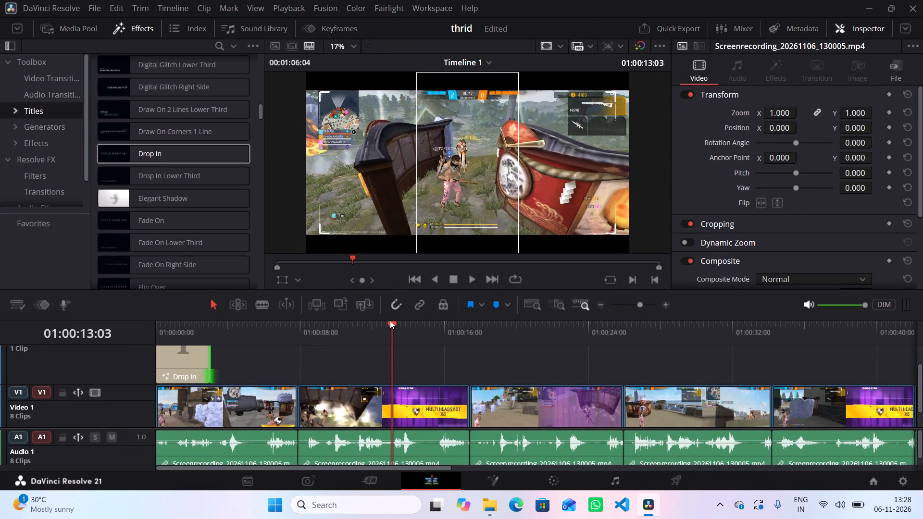
left_click_drag(390, 321, 293, 334)
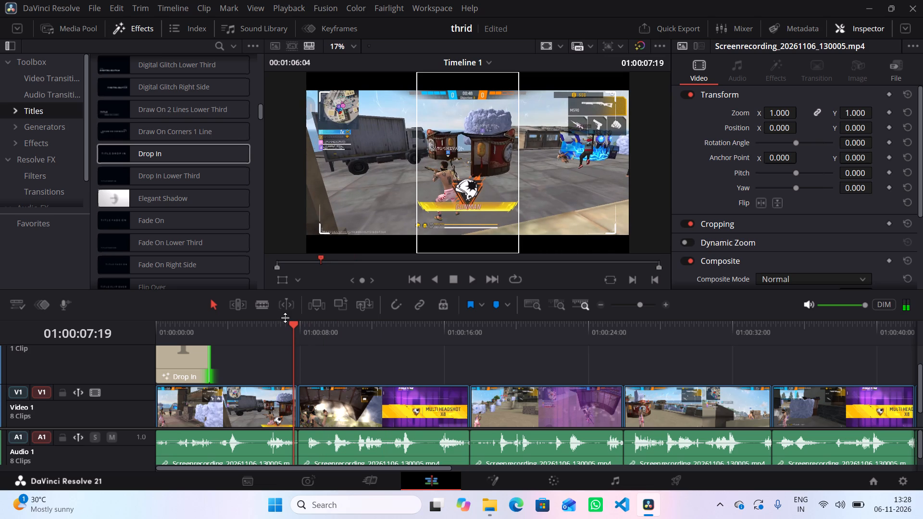
left_click_drag(291, 323, 141, 323)
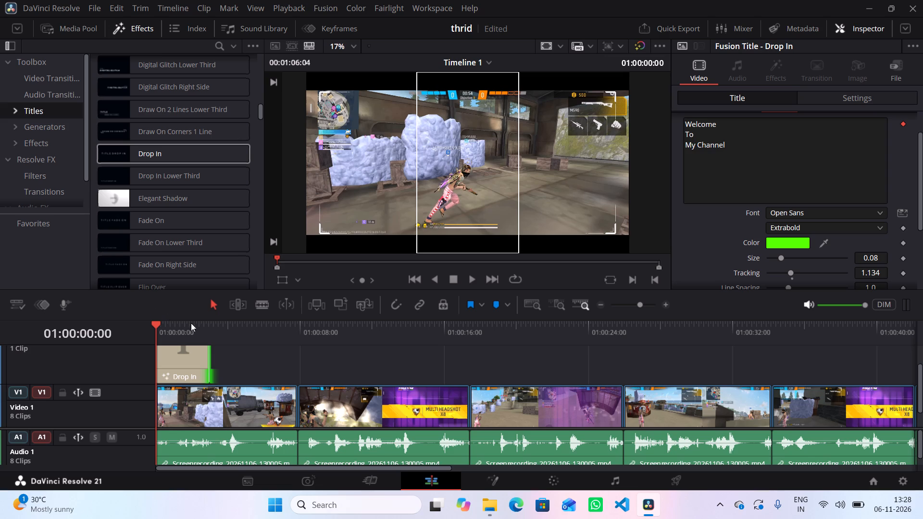
Add a Blur Dissolve transition at the cut between the first and second clips on Video 1 and play it back.
scroll(223, 391, "up", 3)
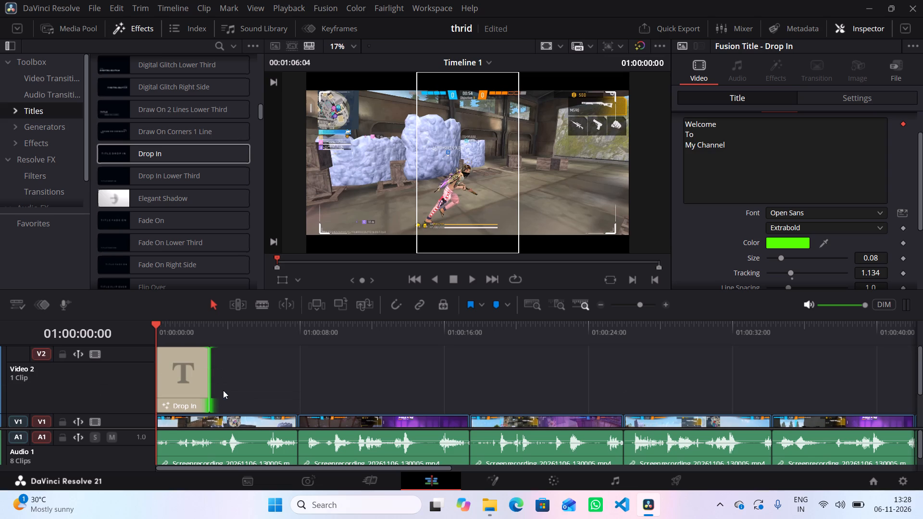
scroll(223, 390, "down", 3)
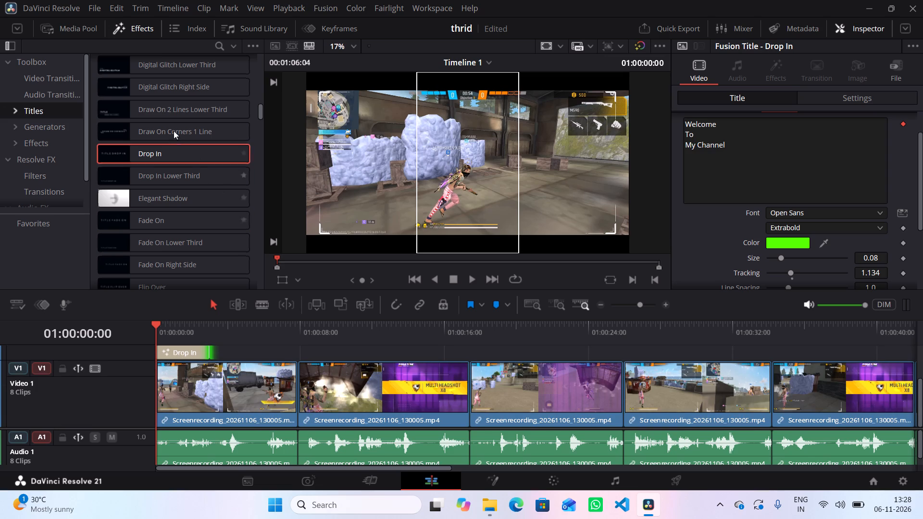
left_click(57, 76)
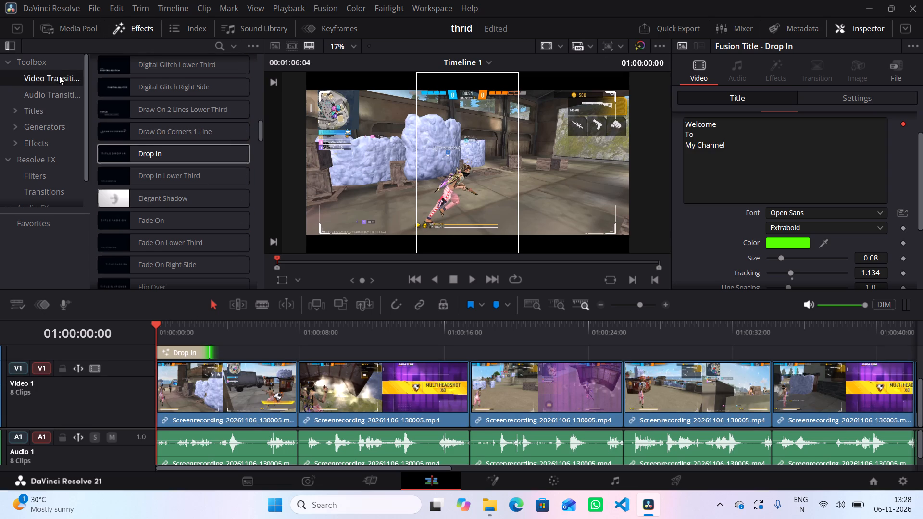
scroll(255, 160, "up", 20)
scroll(255, 160, "up", 7)
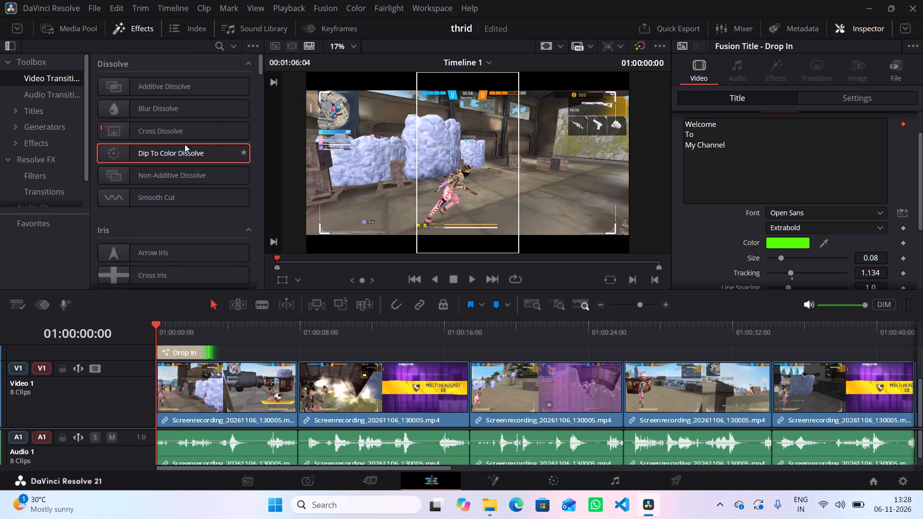
scroll(185, 144, "up", 5)
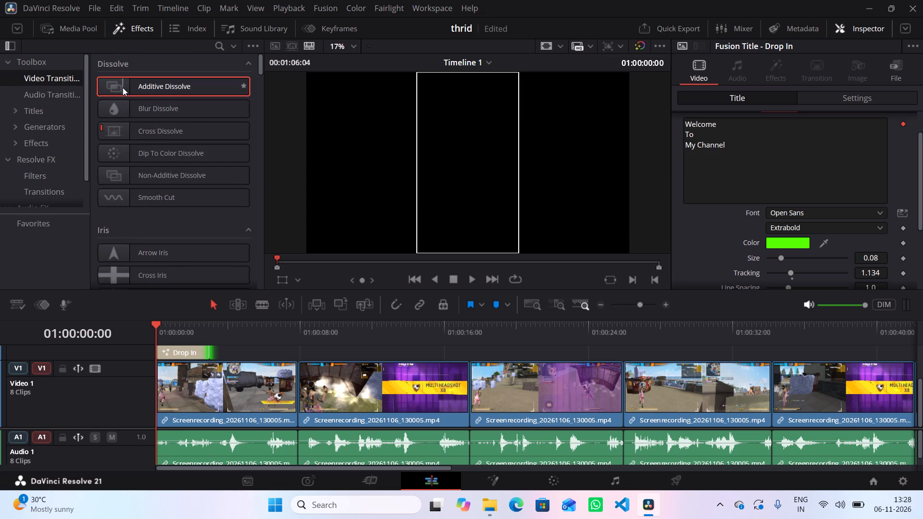
left_click_drag(156, 320, 167, 321)
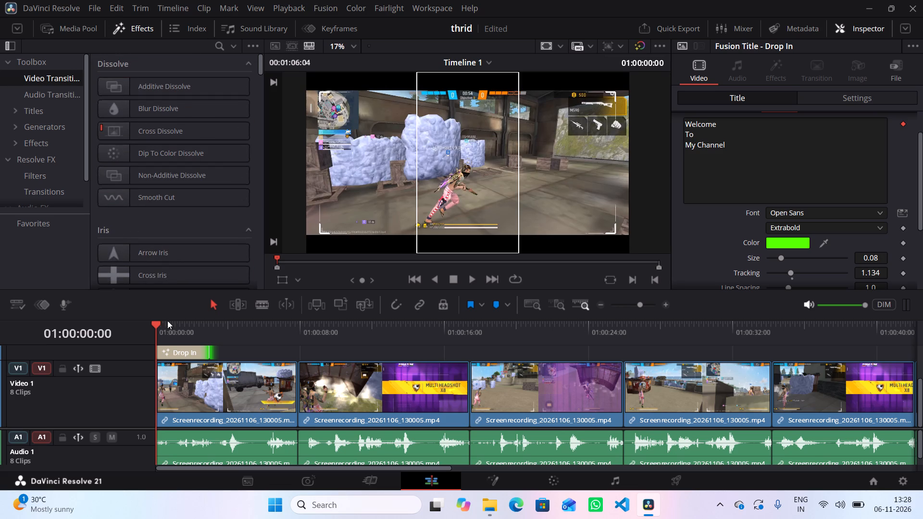
left_click_drag(167, 321, 212, 323)
left_click_drag(158, 323, 198, 336)
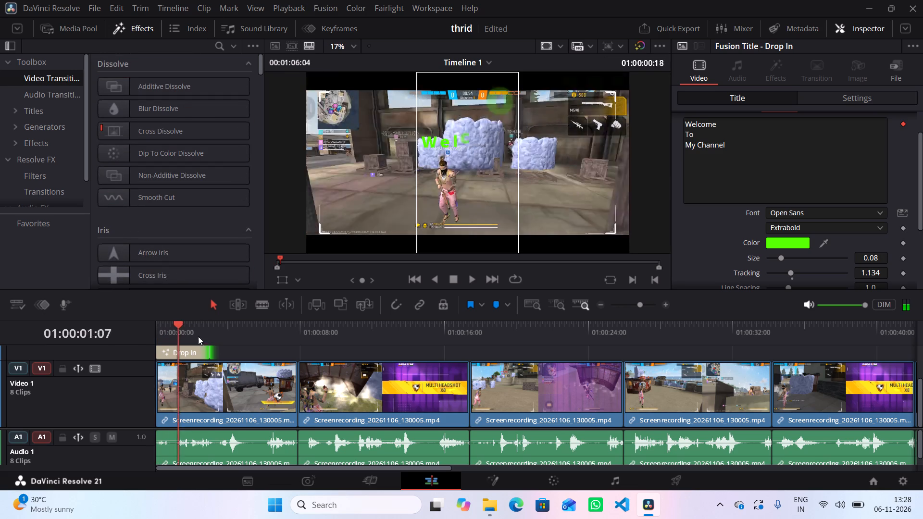
left_click_drag(198, 336, 297, 348)
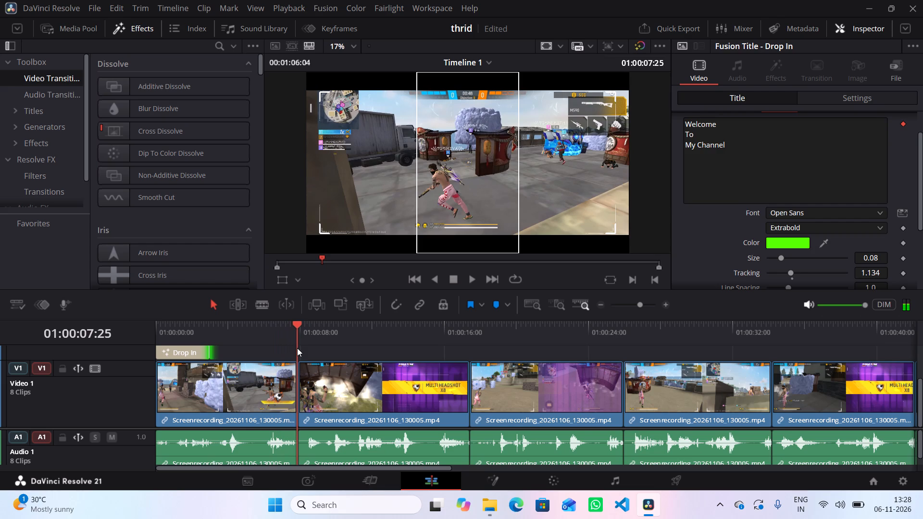
left_click_drag(297, 348, 298, 348)
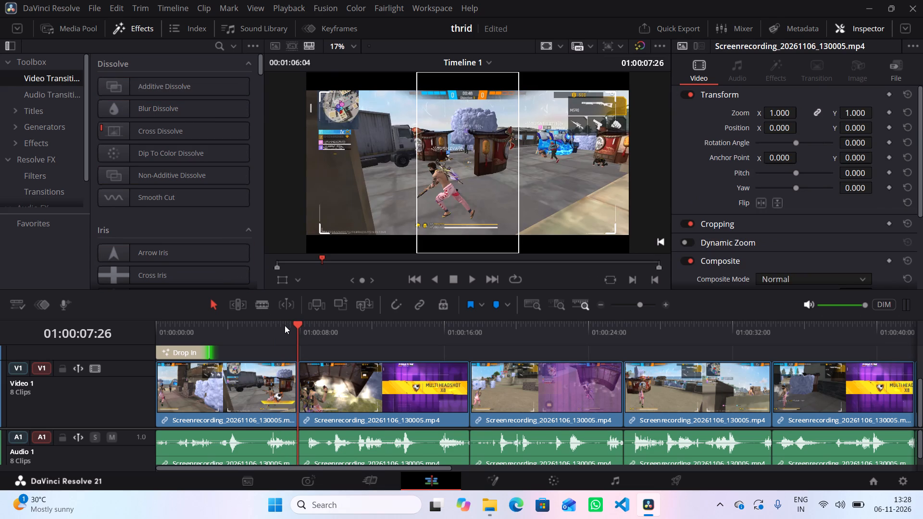
left_click_drag(295, 322, 260, 324)
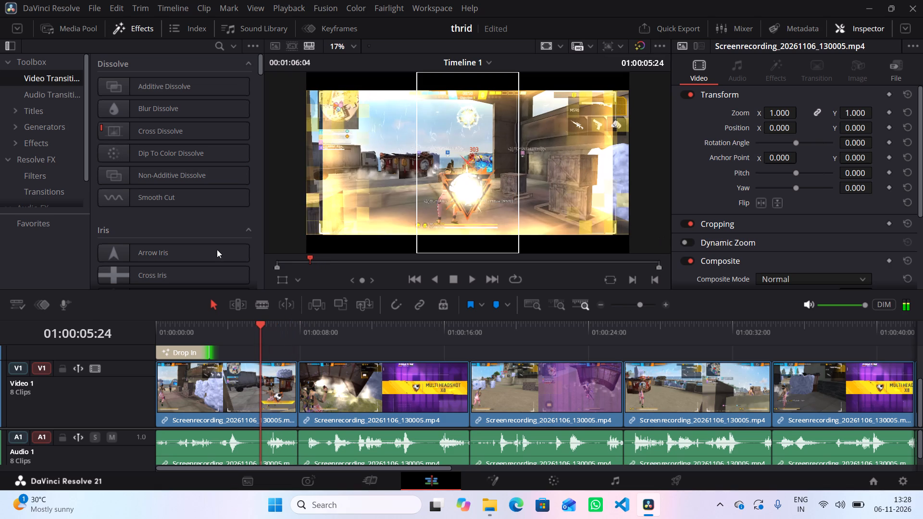
left_click_drag(180, 105, 312, 390)
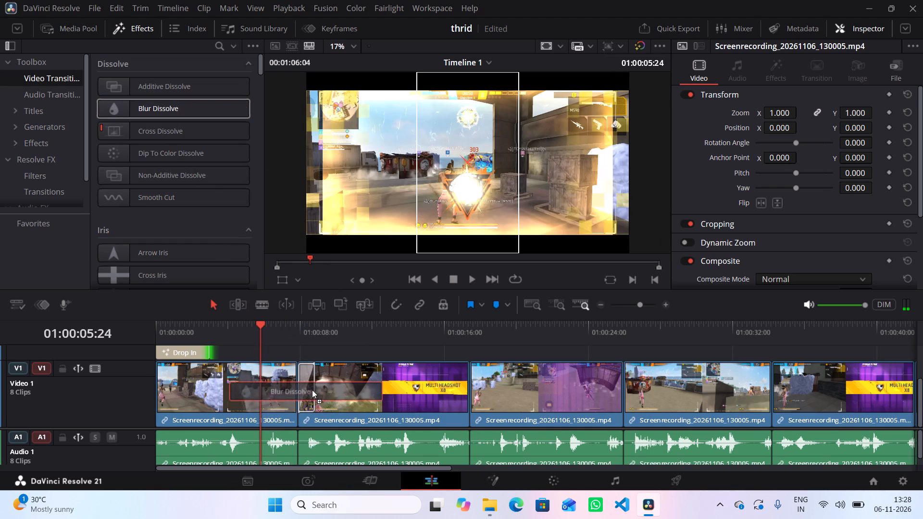
left_click_drag(312, 390, 300, 393)
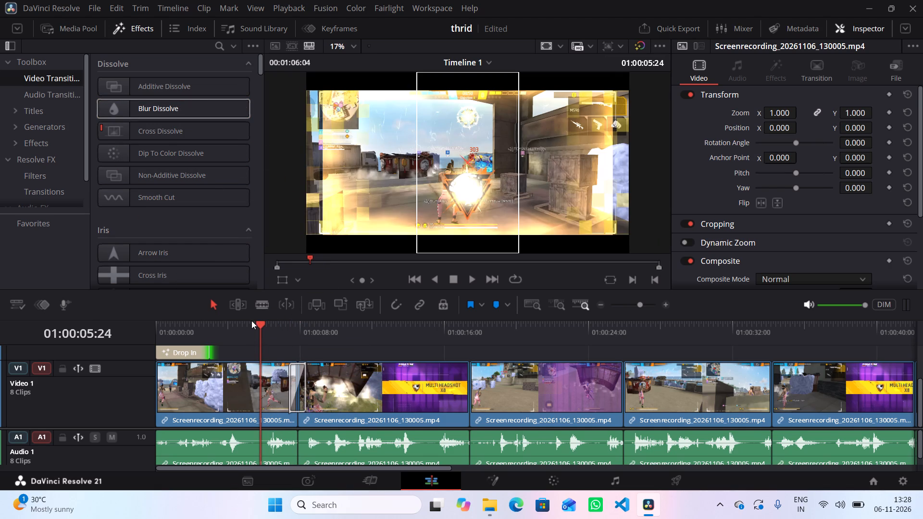
key("space")
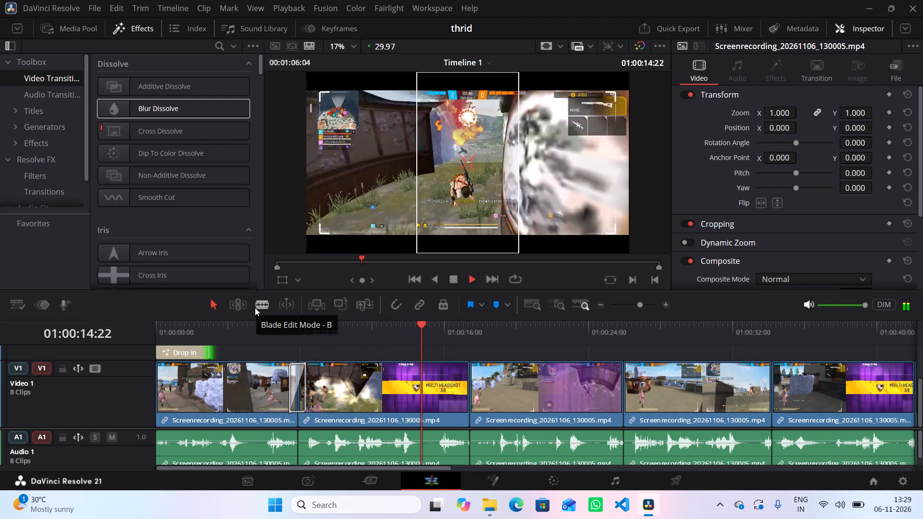
key("space")
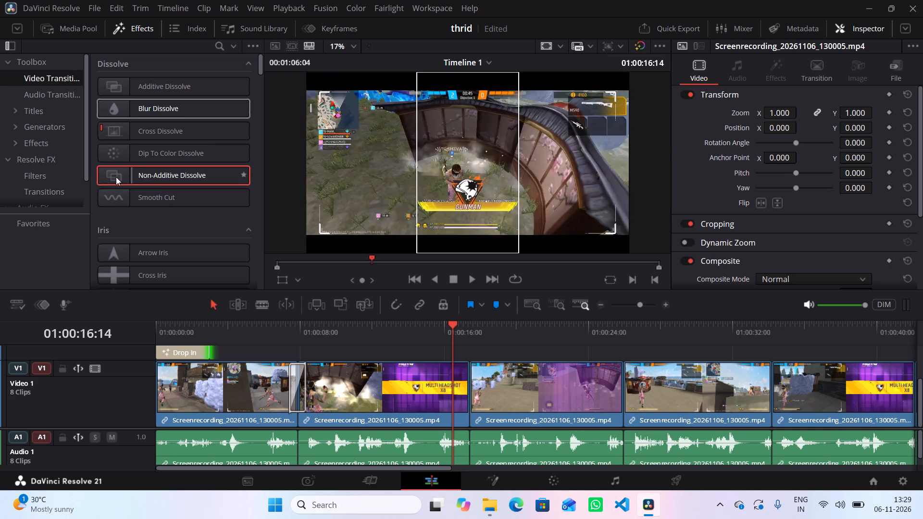
Add a Non-Additive Dissolve transition at the cut between the second and third clips on Video 1 and play it back.
left_click_drag(145, 171, 444, 398)
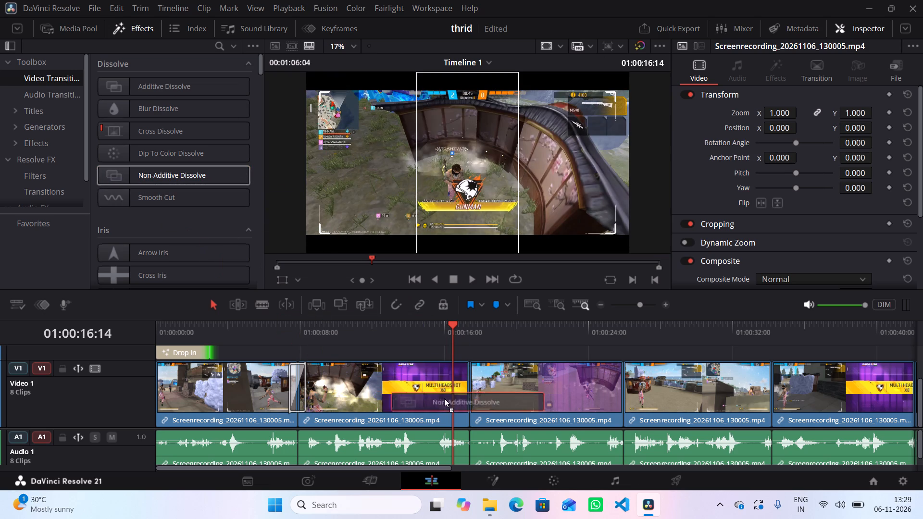
left_click_drag(444, 398, 472, 393)
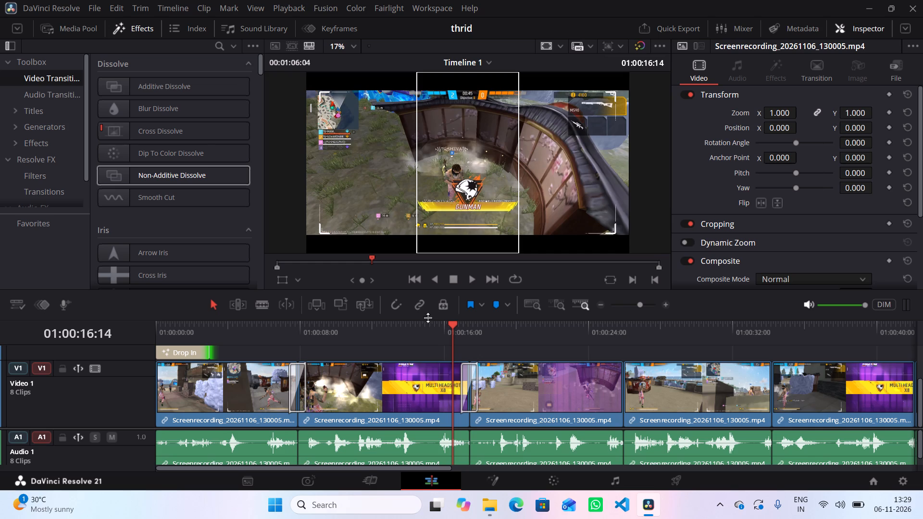
key("space")
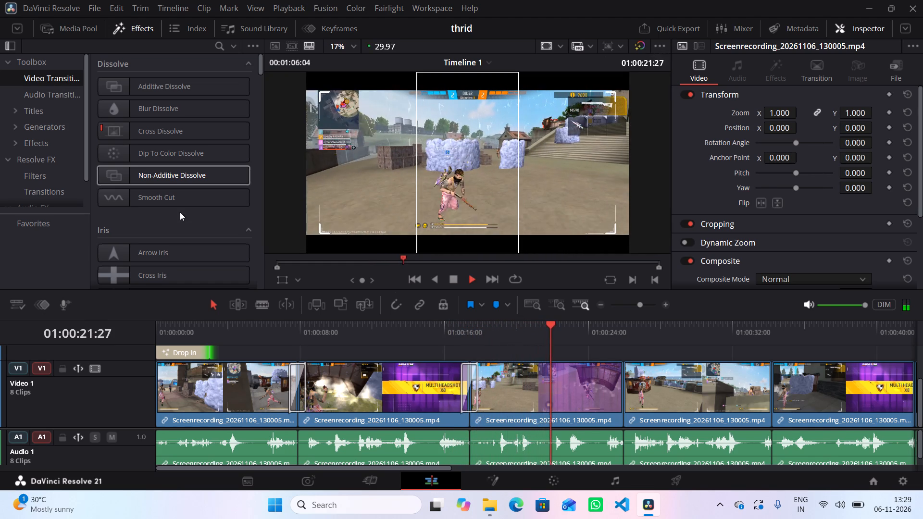
key("space")
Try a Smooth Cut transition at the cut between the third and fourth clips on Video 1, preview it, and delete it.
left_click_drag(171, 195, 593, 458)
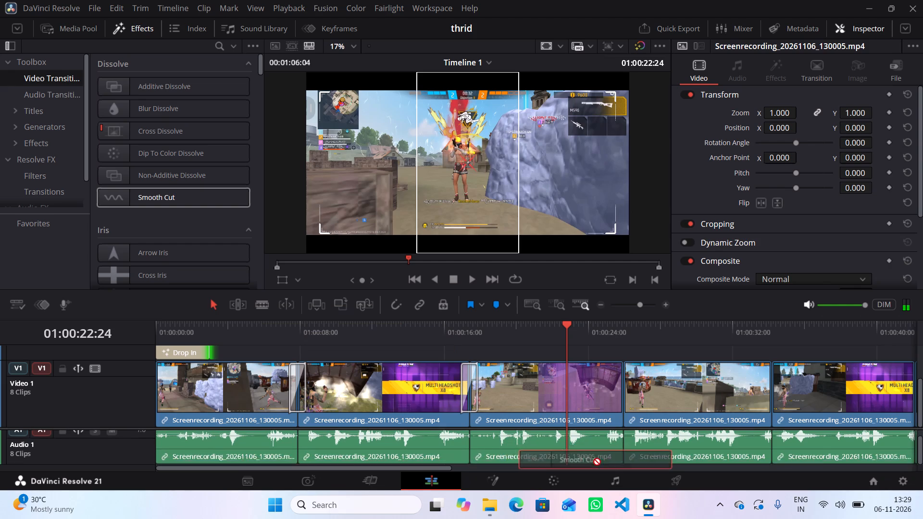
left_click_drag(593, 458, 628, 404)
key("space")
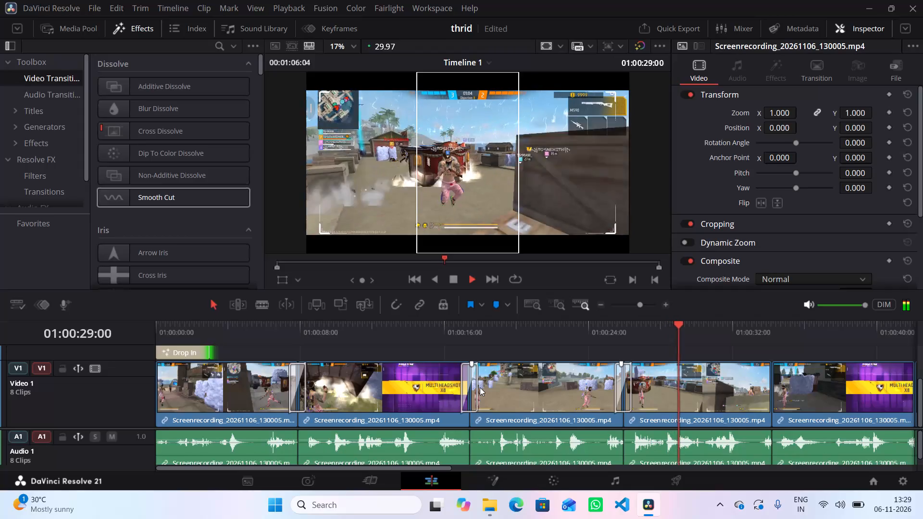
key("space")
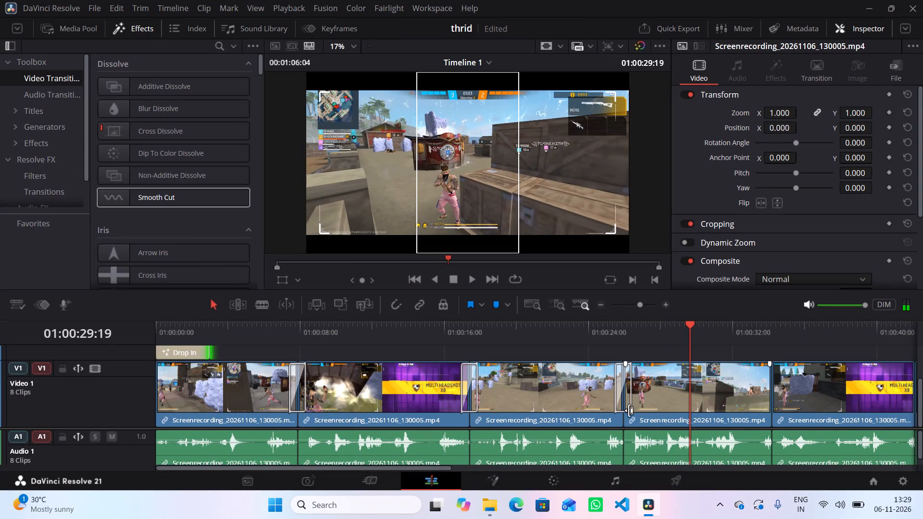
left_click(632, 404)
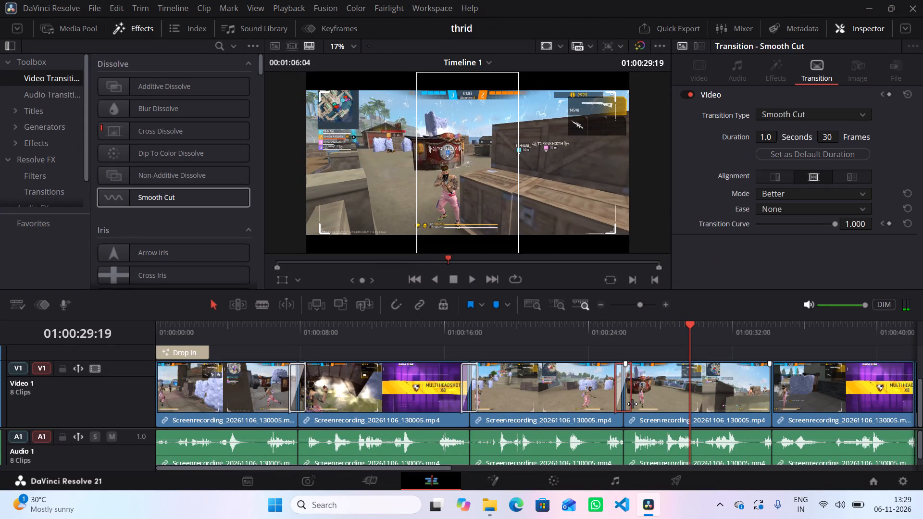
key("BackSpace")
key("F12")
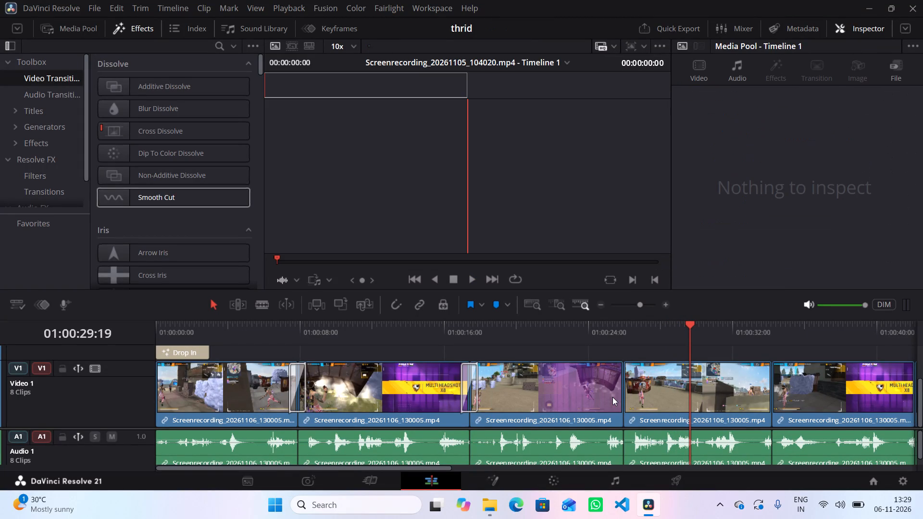
Play back the plain cut between the third and fourth clips and return the playhead to just before it.
scroll(594, 257, "up", 4)
scroll(585, 240, "down", 6)
scroll(533, 193, "down", 4)
left_click_drag(691, 321, 551, 330)
key("space")
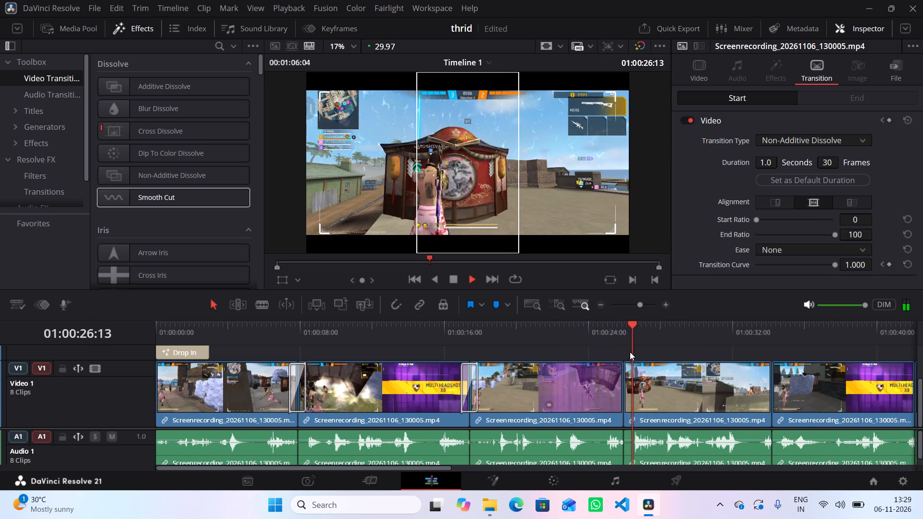
key("space")
left_click_drag(638, 321, 556, 336)
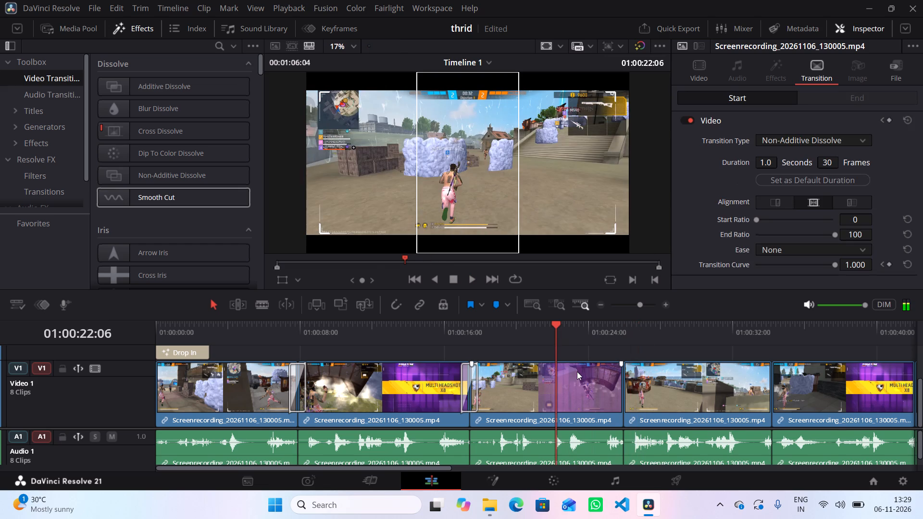
Add a Split motion transition at the cut between the third and fourth clips on Video 1 and play it back.
scroll(160, 218, "down", 1)
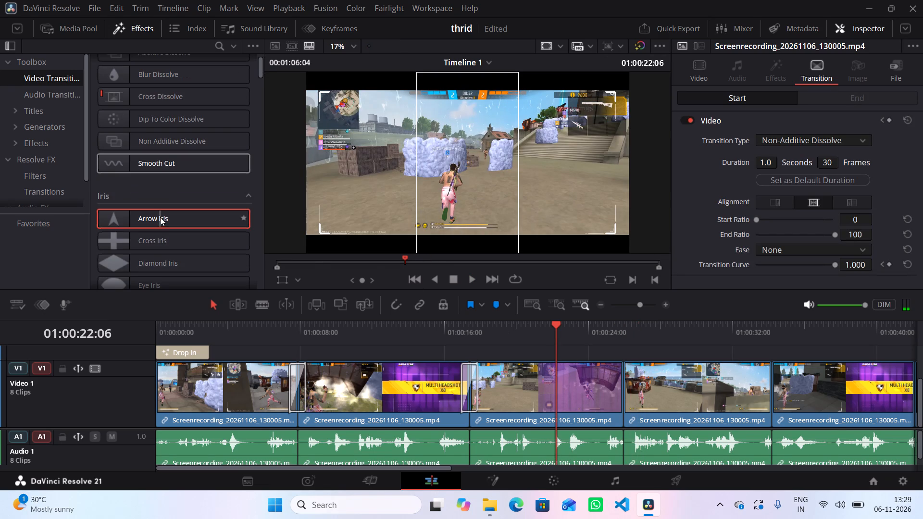
scroll(160, 217, "down", 6)
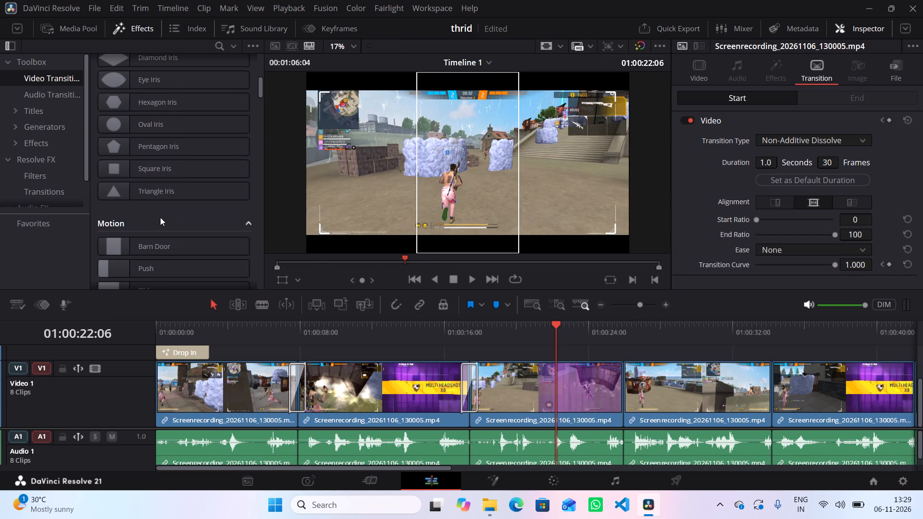
scroll(160, 217, "down", 1)
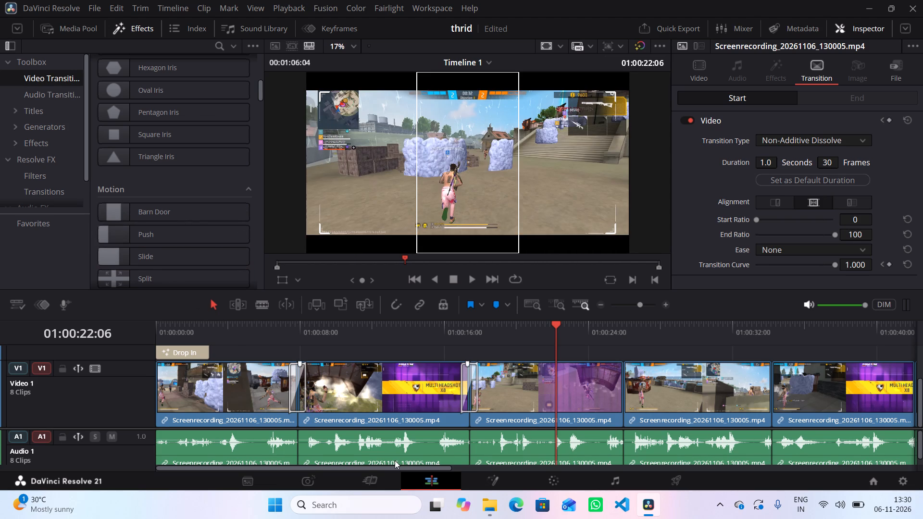
key("space")
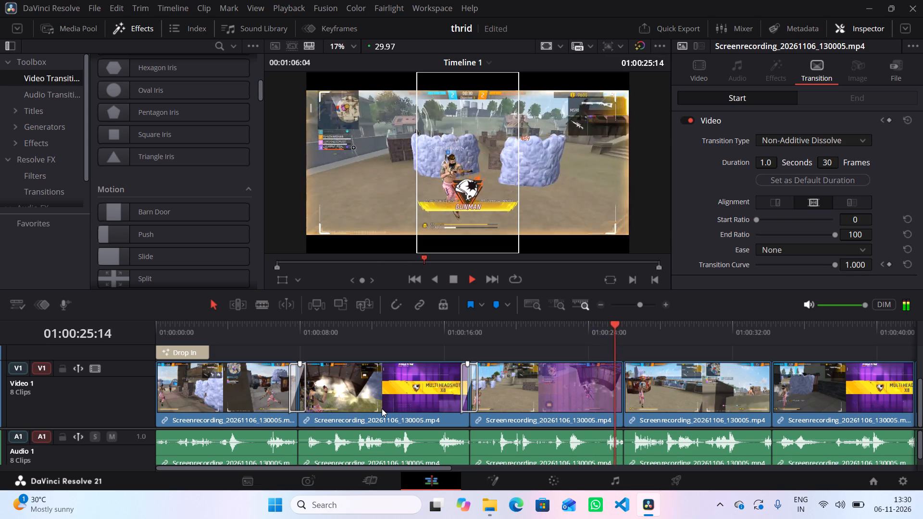
key("space")
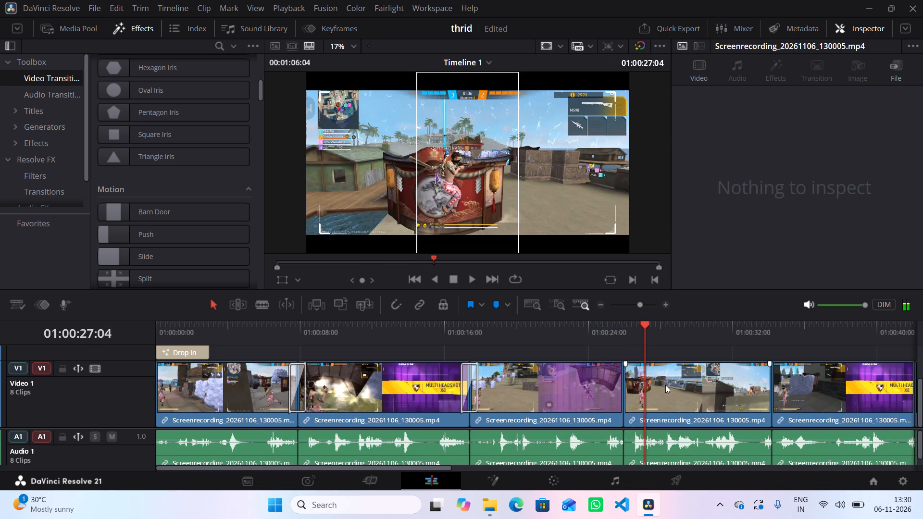
left_click_drag(643, 323, 564, 336)
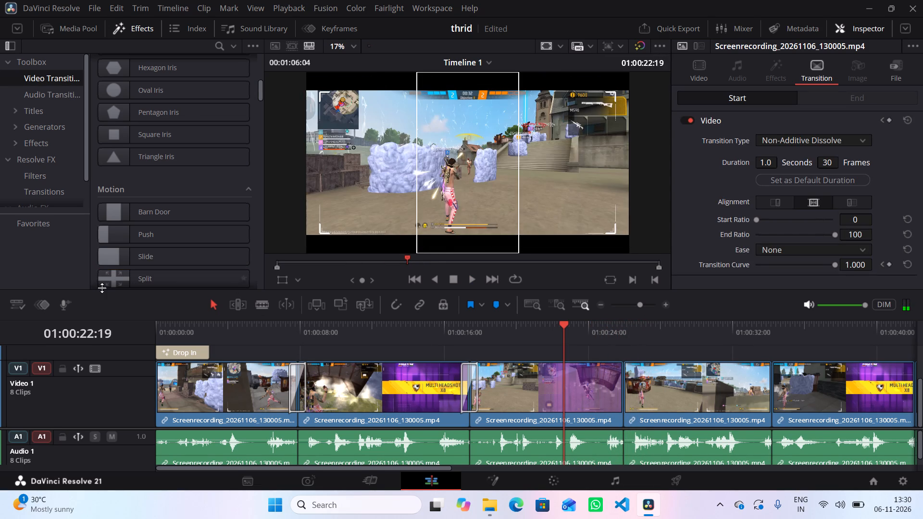
left_click_drag(142, 274, 620, 391)
key("space")
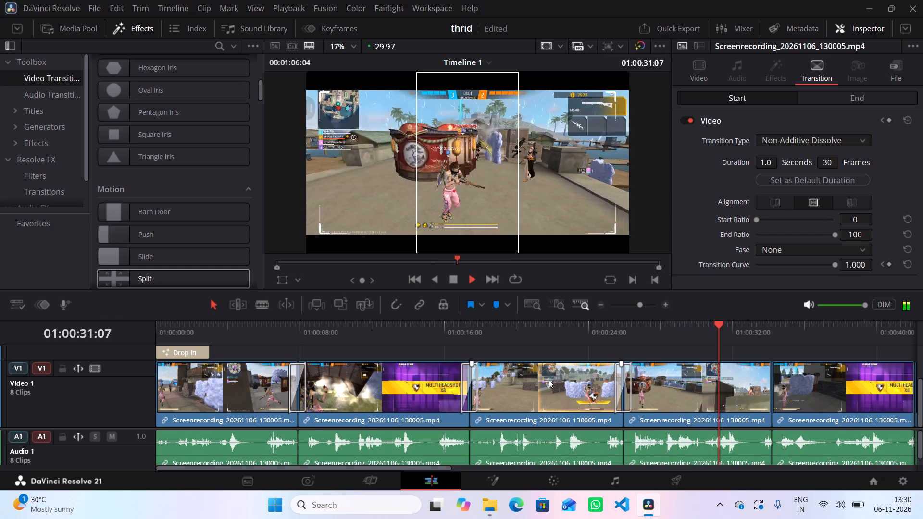
key("space")
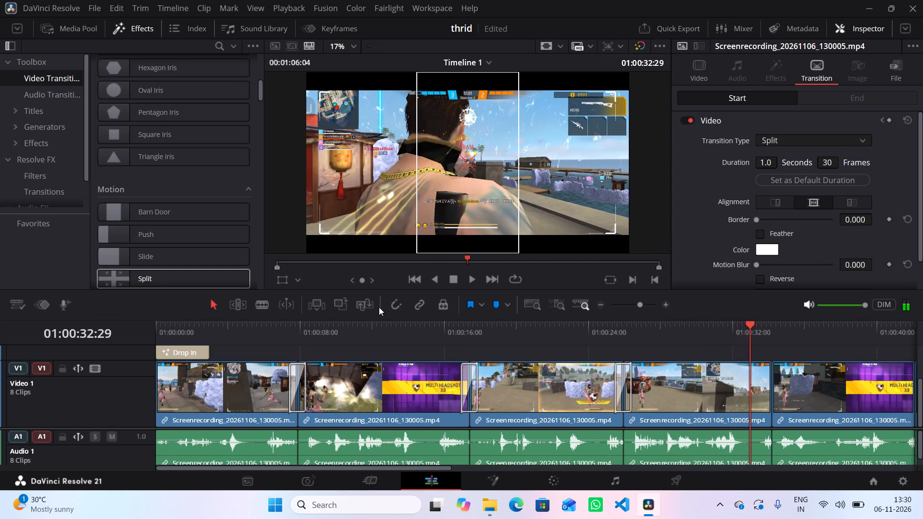
Add a Triangle Left shape transition at the cut between the fourth and fifth clips on Video 1 and play it back.
scroll(182, 228, "down", 3)
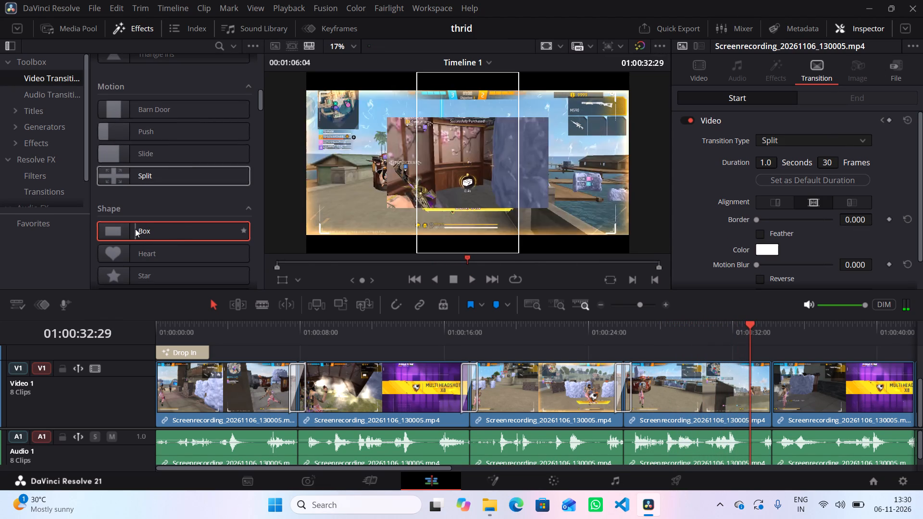
scroll(101, 225, "down", 1)
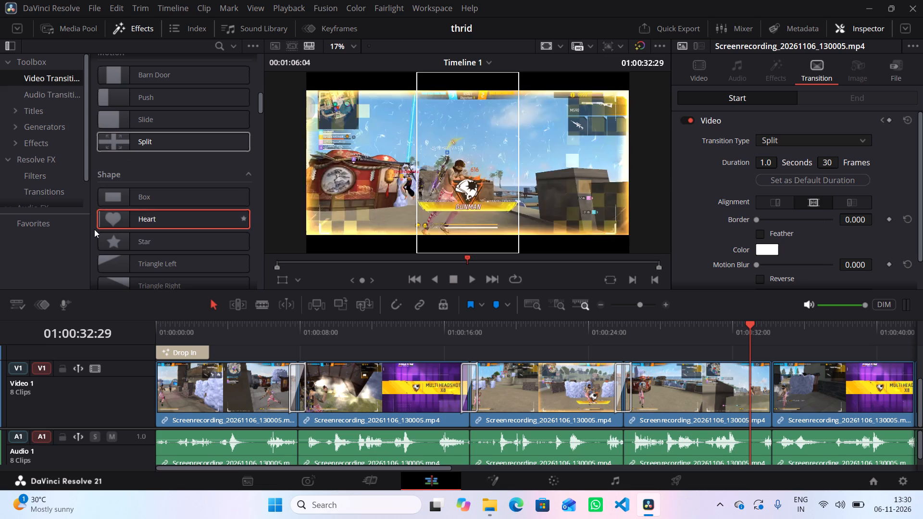
scroll(147, 251, "down", 1)
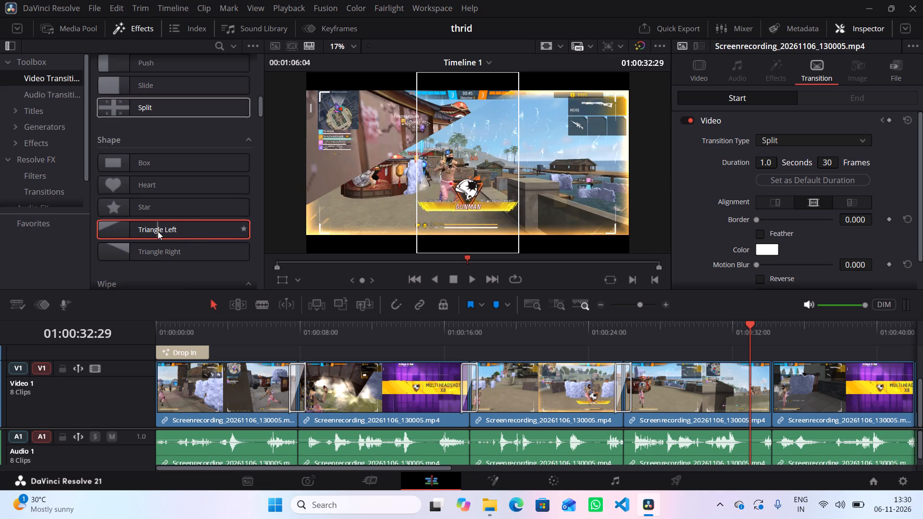
left_click_drag(159, 231, 763, 394)
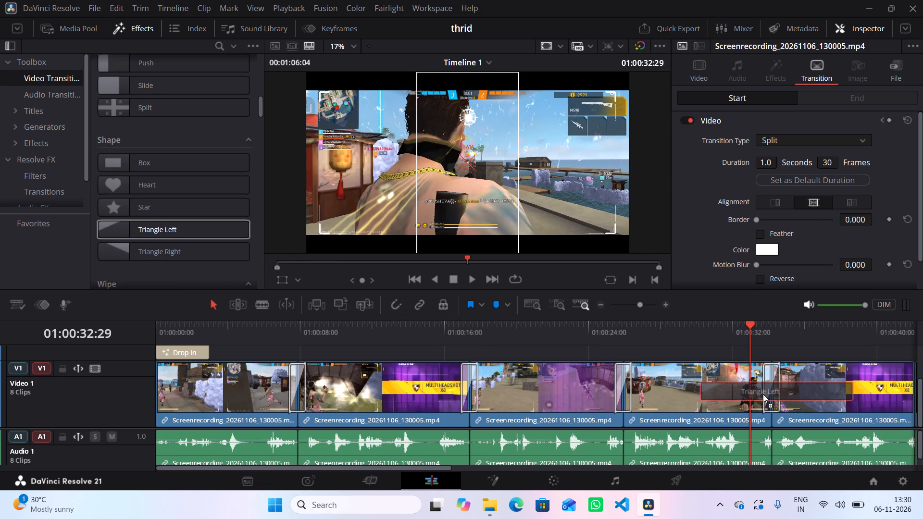
left_click_drag(763, 394, 769, 394)
key("space")
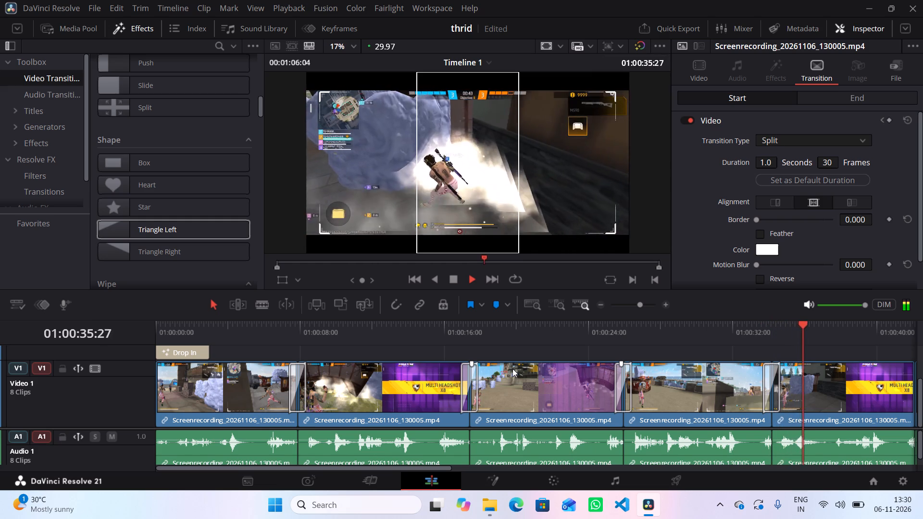
scroll(209, 220, "down", 2)
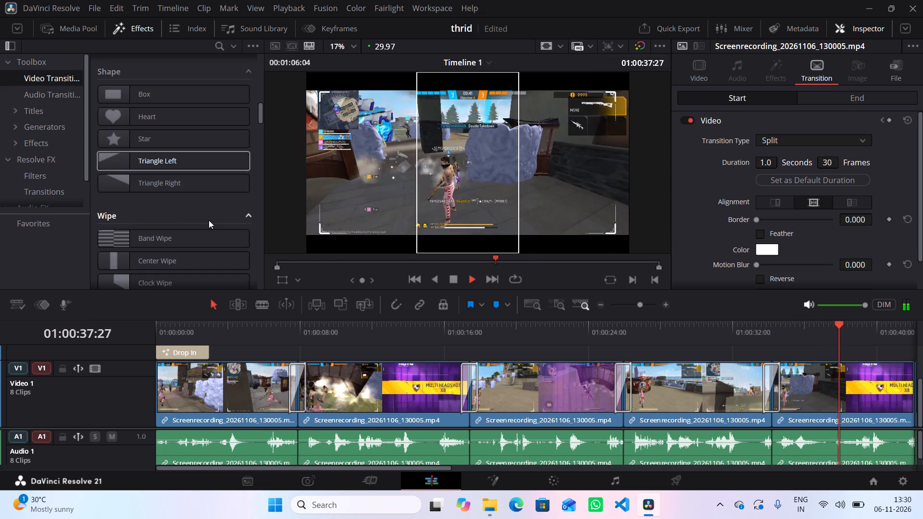
scroll(209, 220, "down", 1)
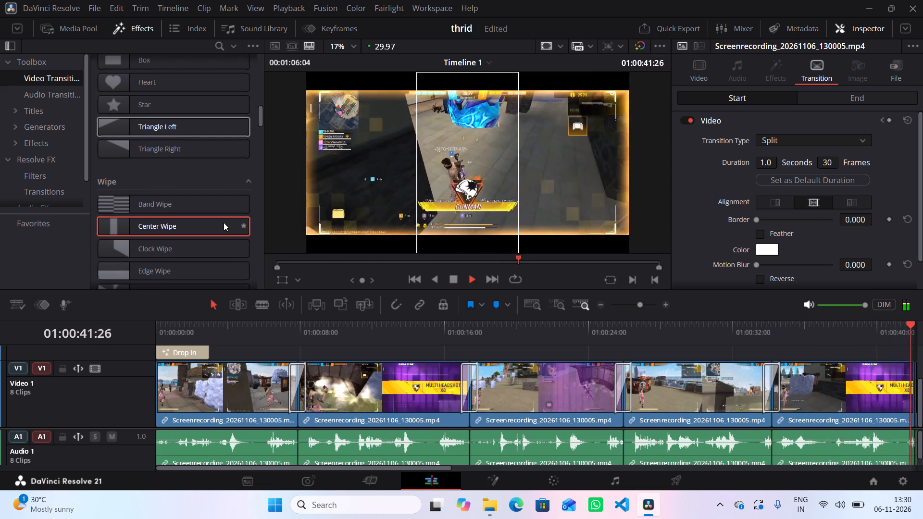
key("space")
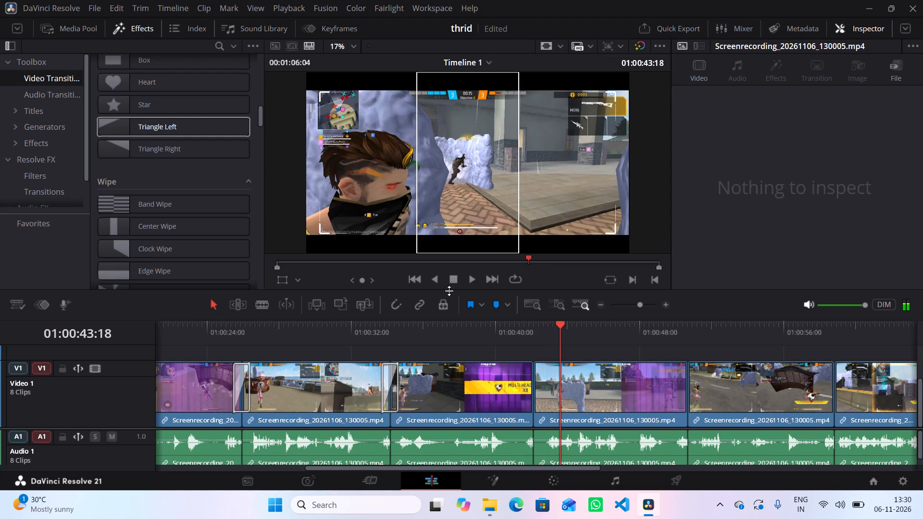
Add a Radial Wipe transition at the cut between the fifth and sixth clips on Video 1 and play it back from before the cut.
scroll(116, 225, "down", 2)
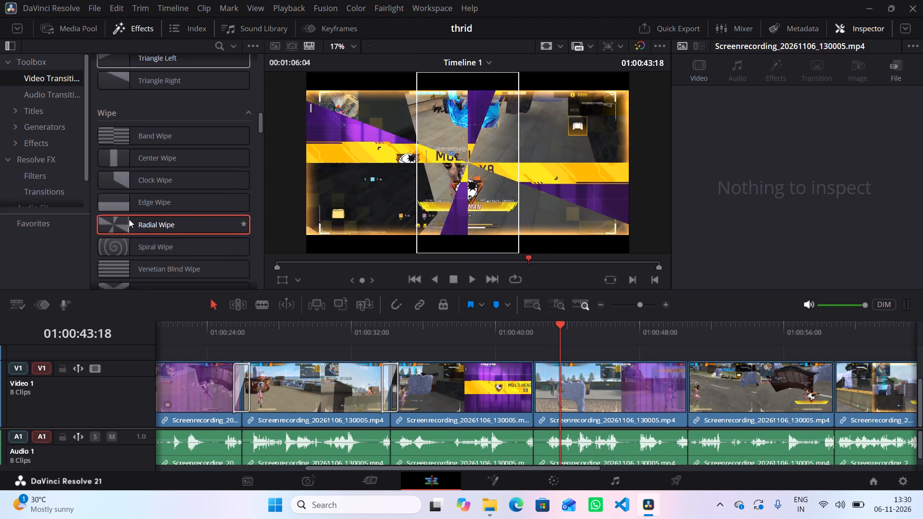
left_click_drag(129, 219, 525, 387)
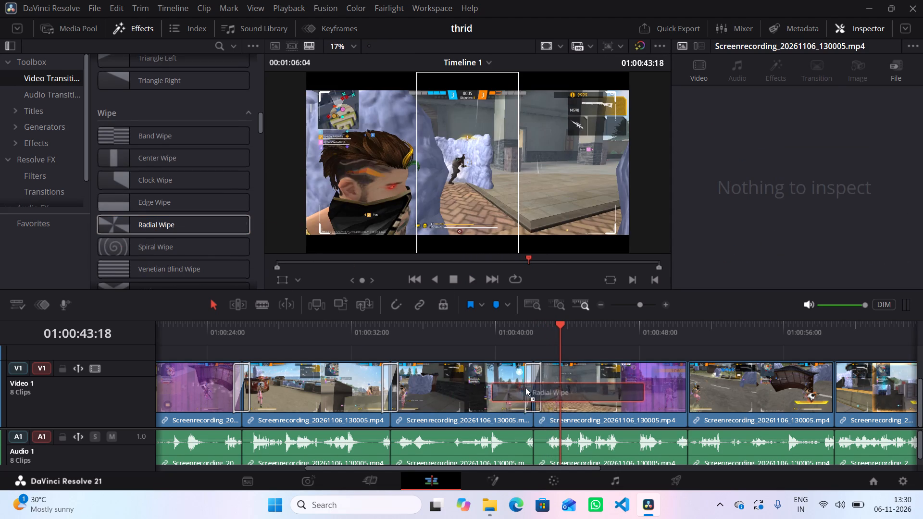
left_click_drag(525, 387, 526, 387)
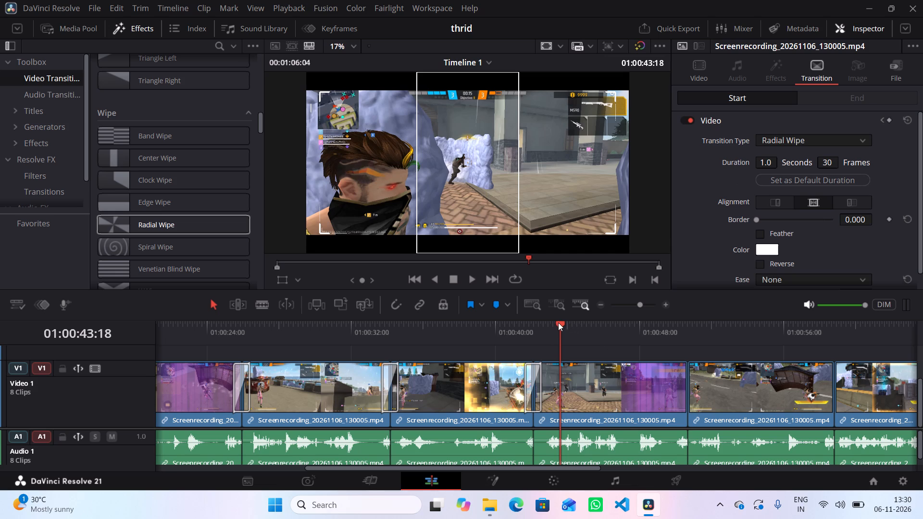
left_click_drag(558, 322, 438, 335)
key("space")
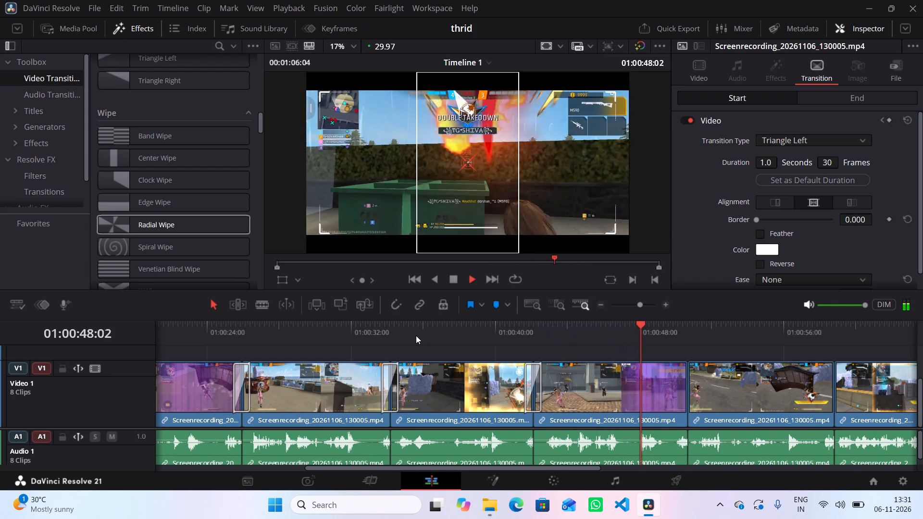
key("space")
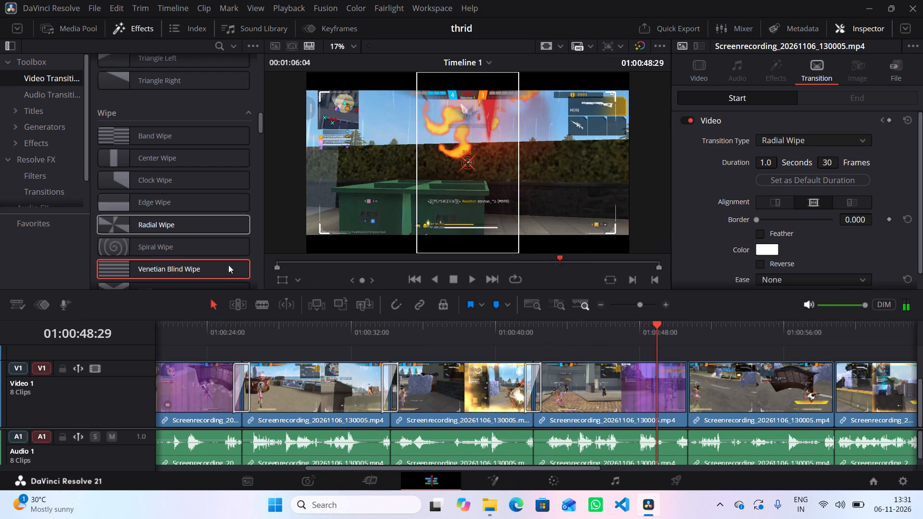
Add a Box Twist Fusion transition at the cut between the sixth and seventh clips on Video 1 and play it back.
scroll(132, 263, "down", 2)
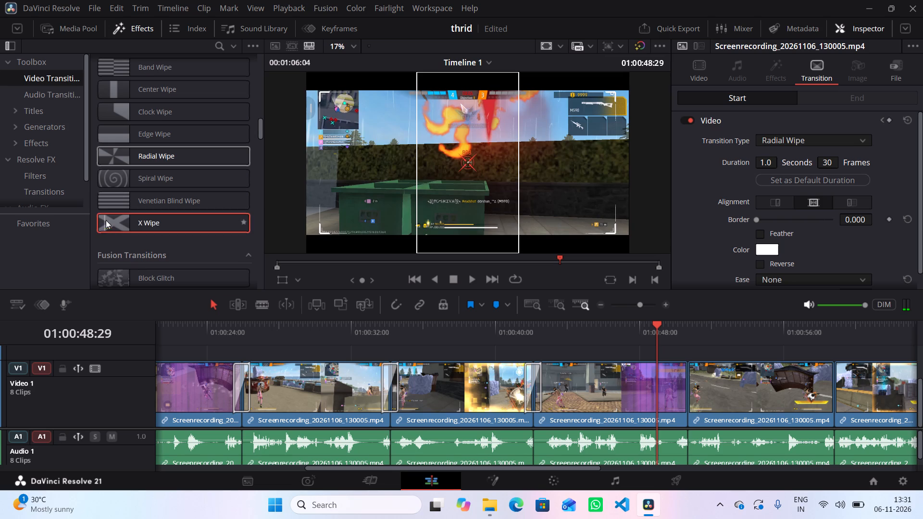
scroll(156, 194, "down", 1)
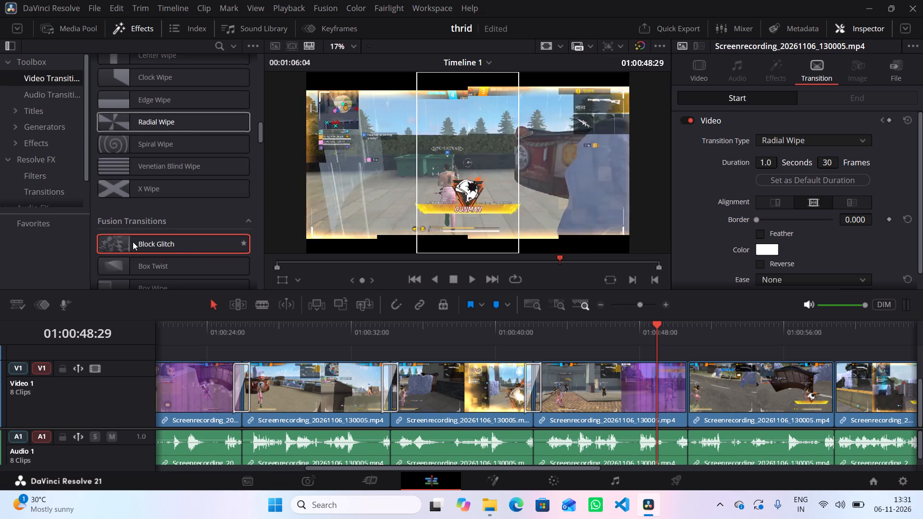
scroll(189, 242, "down", 3)
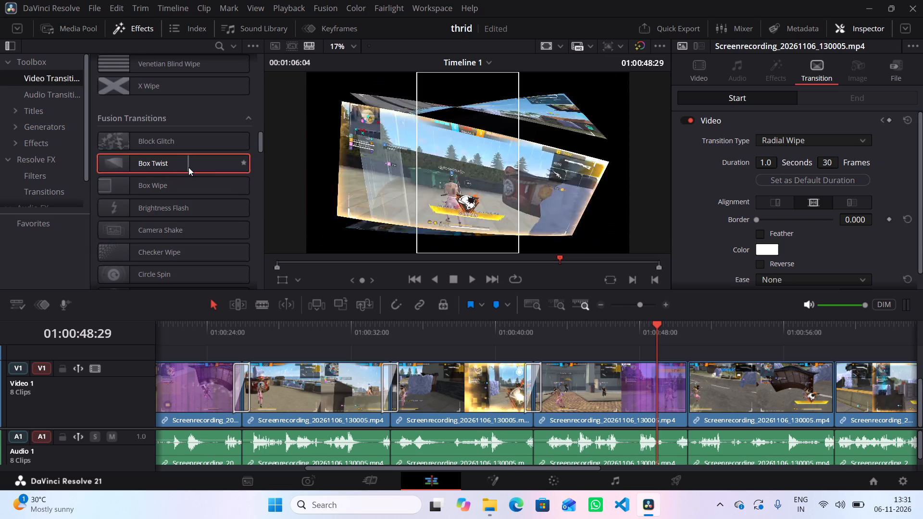
left_click_drag(169, 164, 637, 381)
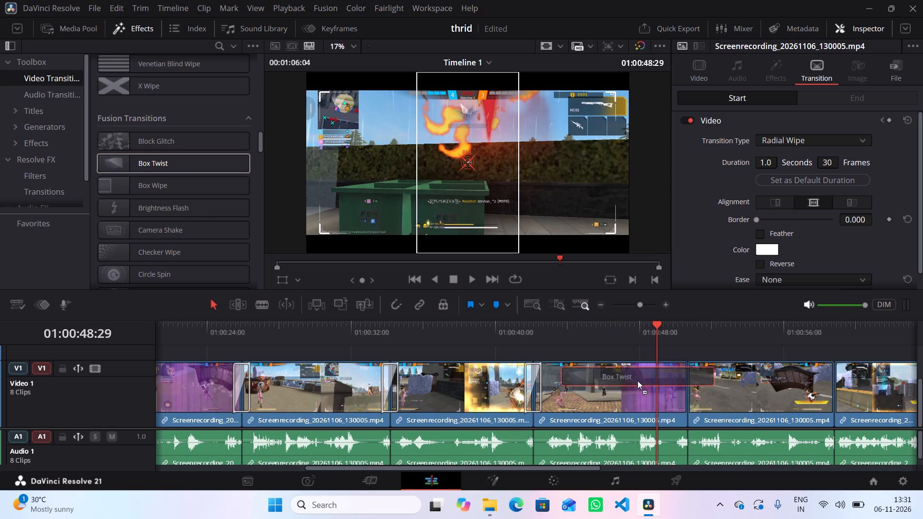
left_click_drag(637, 381, 685, 395)
key("space")
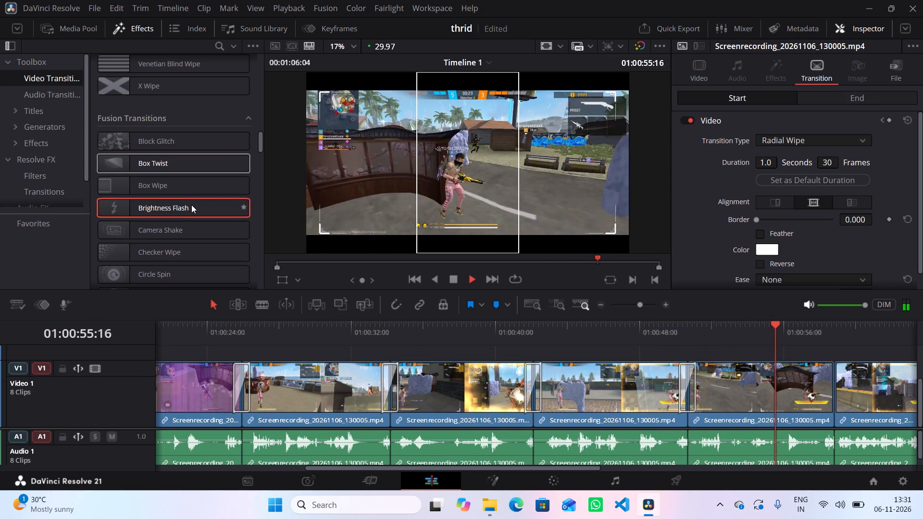
key("space")
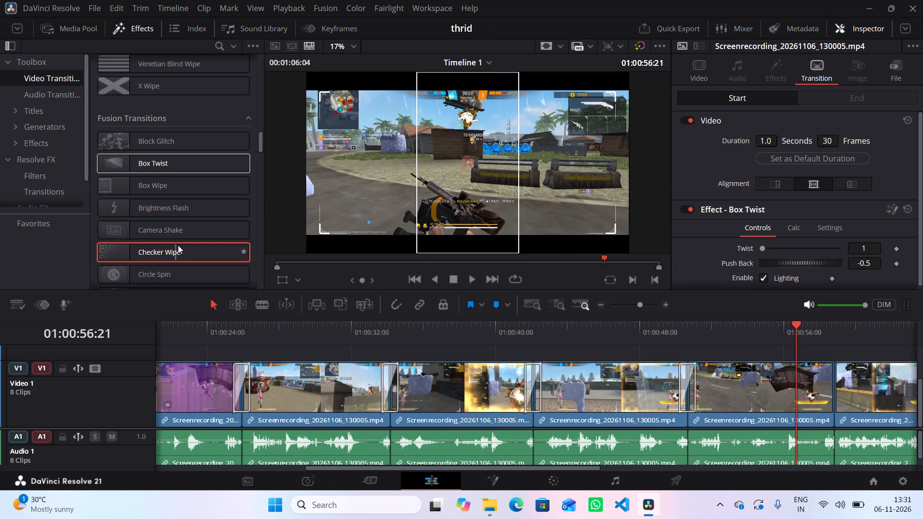
Add a Checker Wipe Fusion transition at the cut between the seventh and eighth clips on Video 1 and play through to the end.
left_click_drag(213, 245, 643, 370)
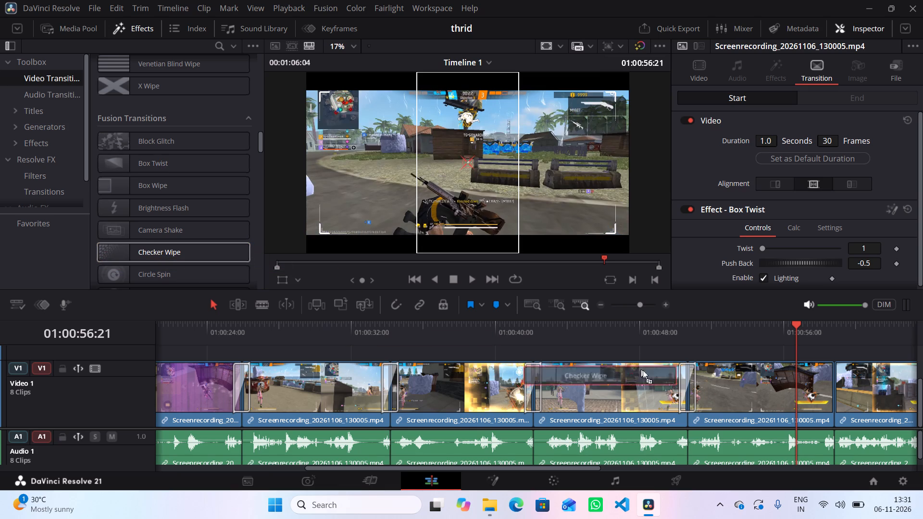
left_click_drag(643, 370, 844, 395)
key("space")
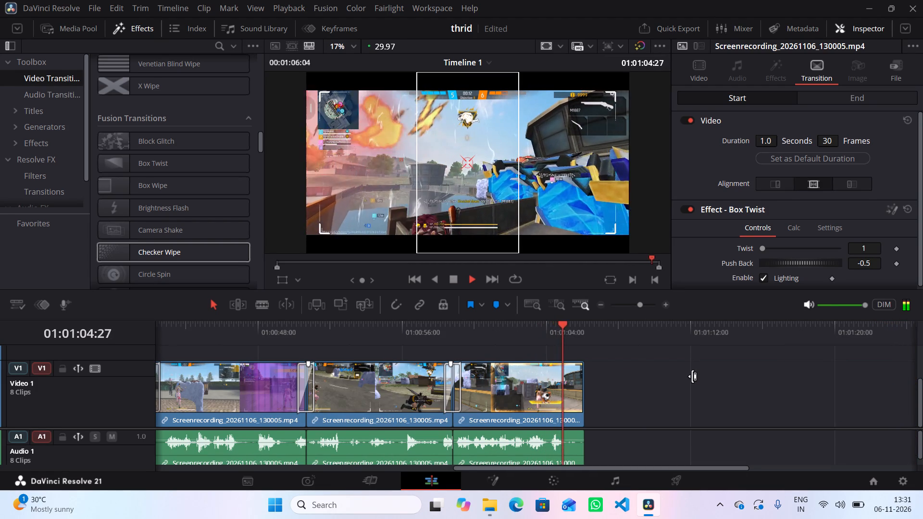
key("space")
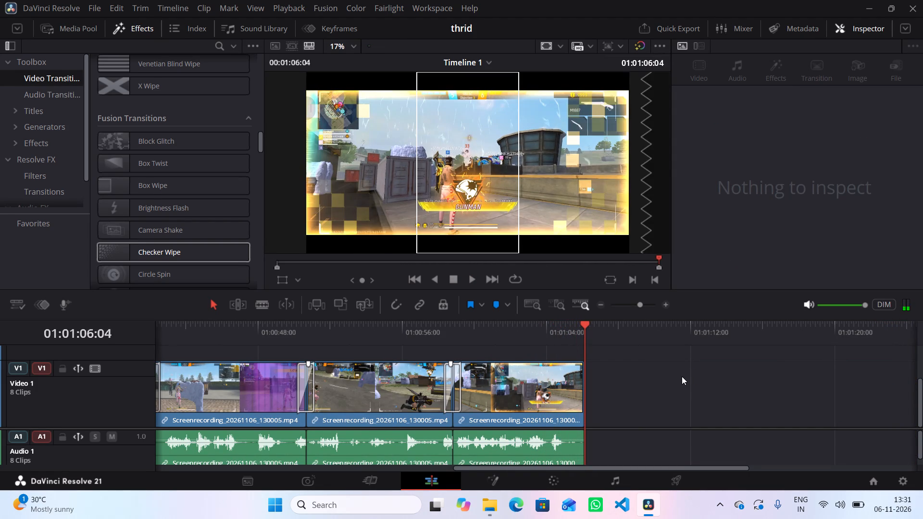
Place a Drop In title on Video 2 starting at 01:01:06:04, right where the last gameplay clip ends.
scroll(640, 376, "up", 4)
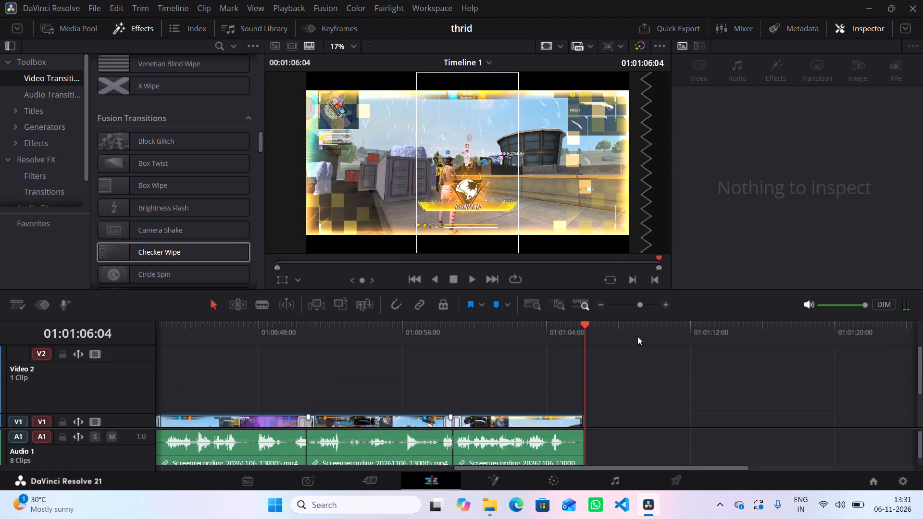
left_click(129, 22)
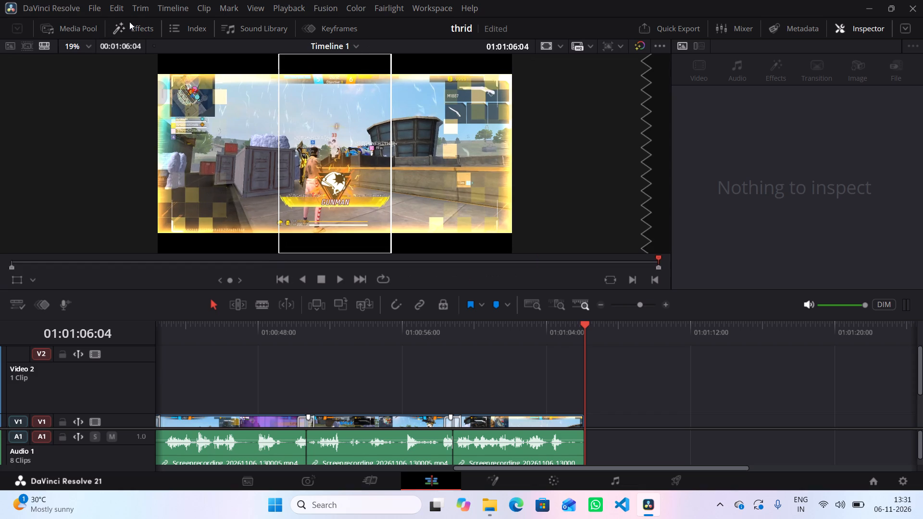
left_click(129, 22)
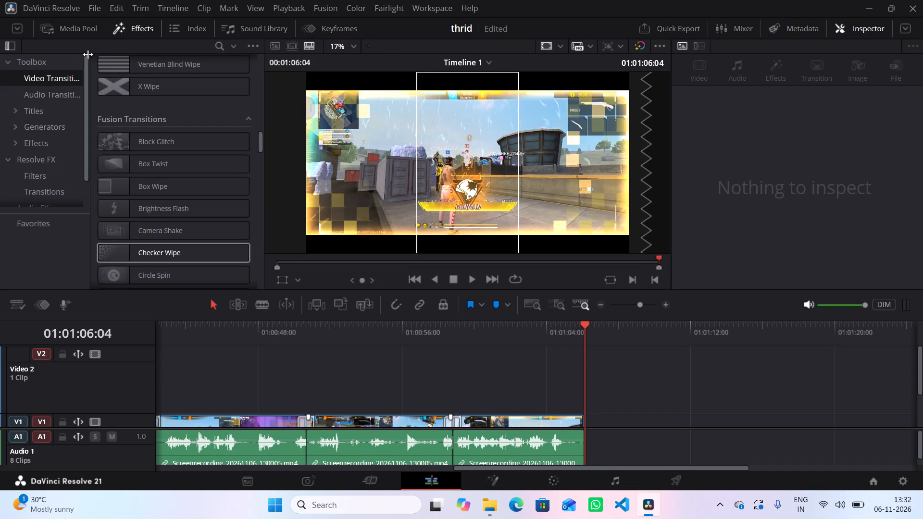
left_click(49, 115)
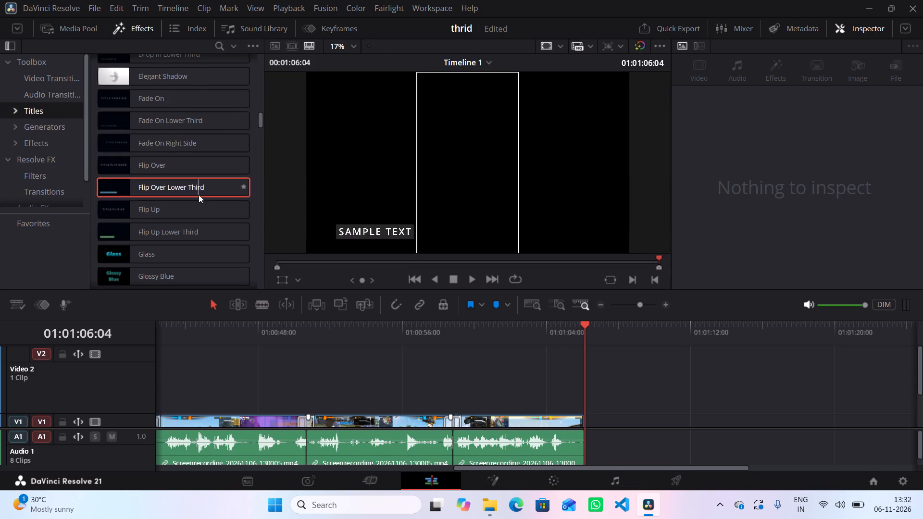
scroll(199, 197, "down", 6)
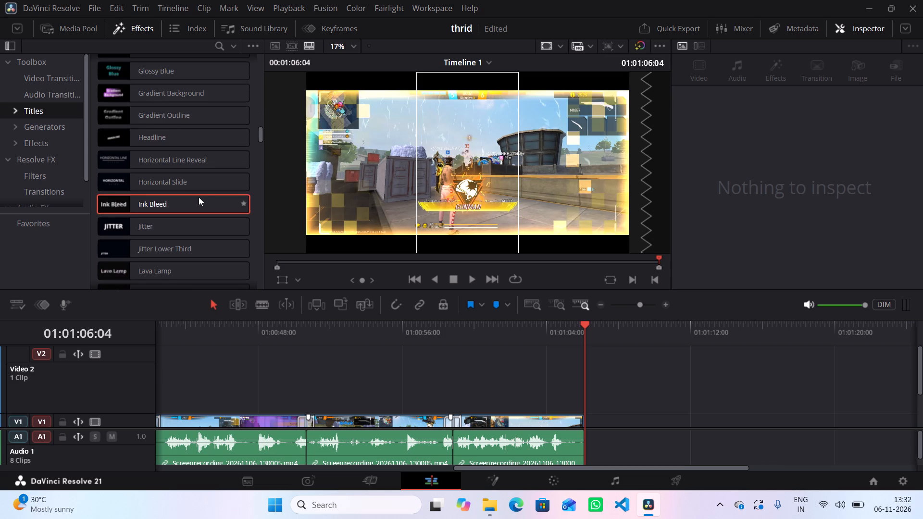
scroll(199, 197, "down", 3)
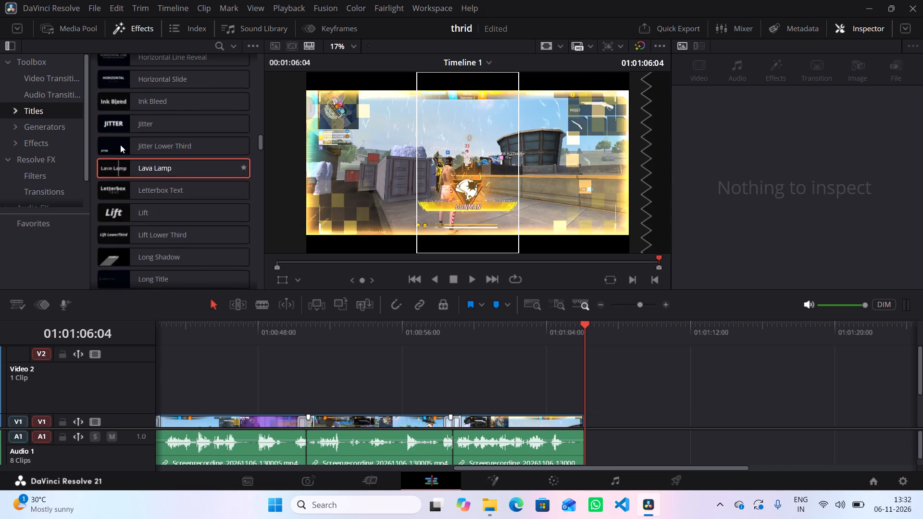
scroll(131, 141, "up", 8)
scroll(173, 157, "up", 3)
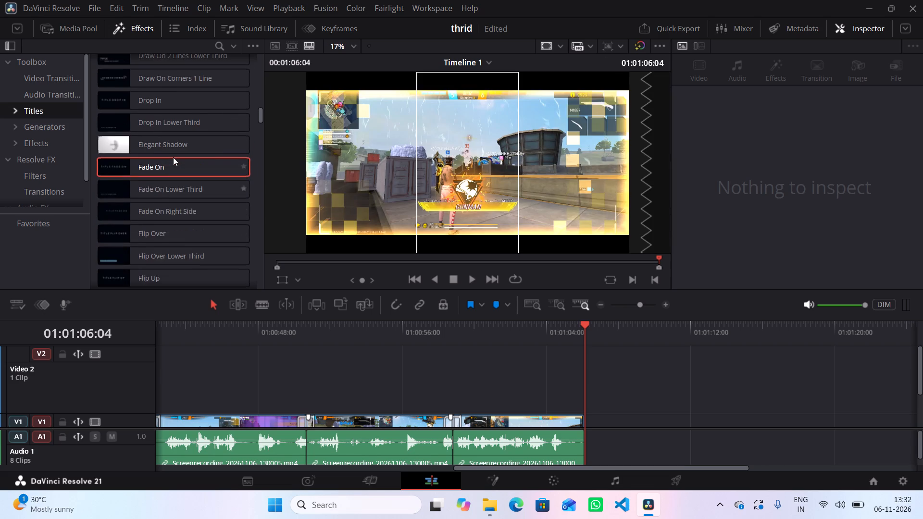
scroll(173, 157, "up", 1)
left_click_drag(161, 135, 543, 365)
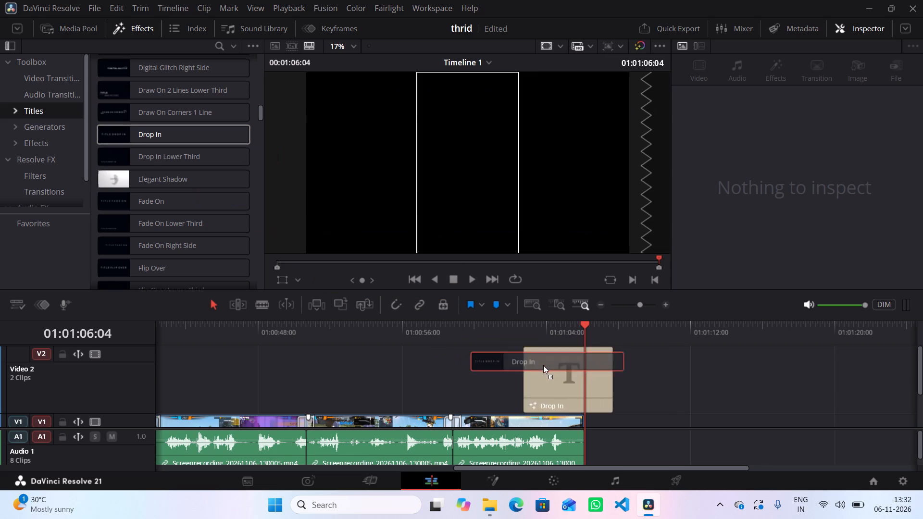
left_click_drag(543, 365, 585, 377)
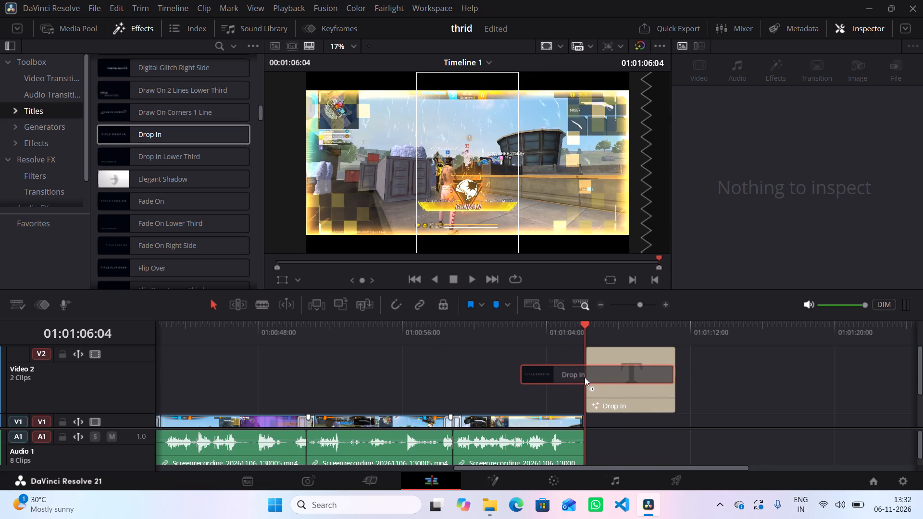
left_click_drag(585, 377, 585, 378)
Replace the Drop In title's sample text with "Like", "Share" and "Subscribe" on three separate lines.
left_click(641, 378)
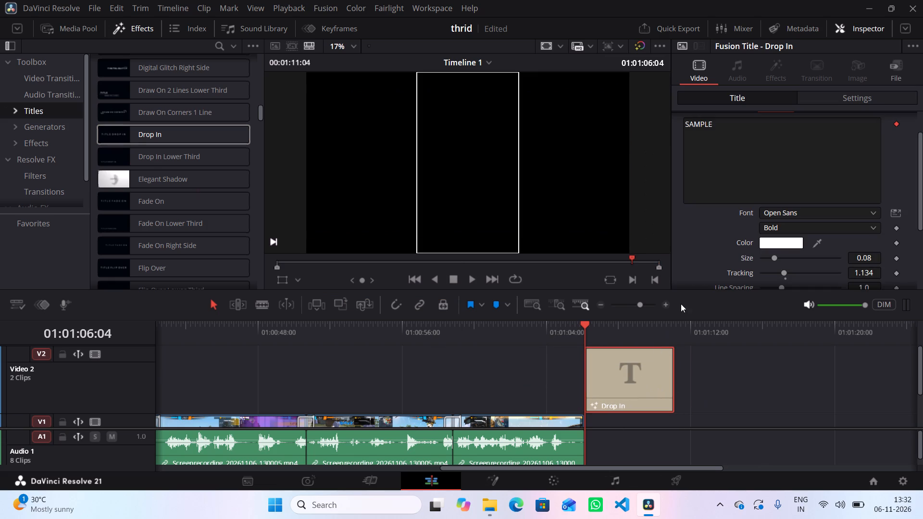
left_click(729, 157)
key("BackSpace")
key("BackSpace")
key("BackSpace")
key("BackSpace")
key("BackSpace")
key("BackSpace")
key("BackSpace")
key("BackSpace")
key("BackSpace")
key("BackSpace")
key("BackSpace")
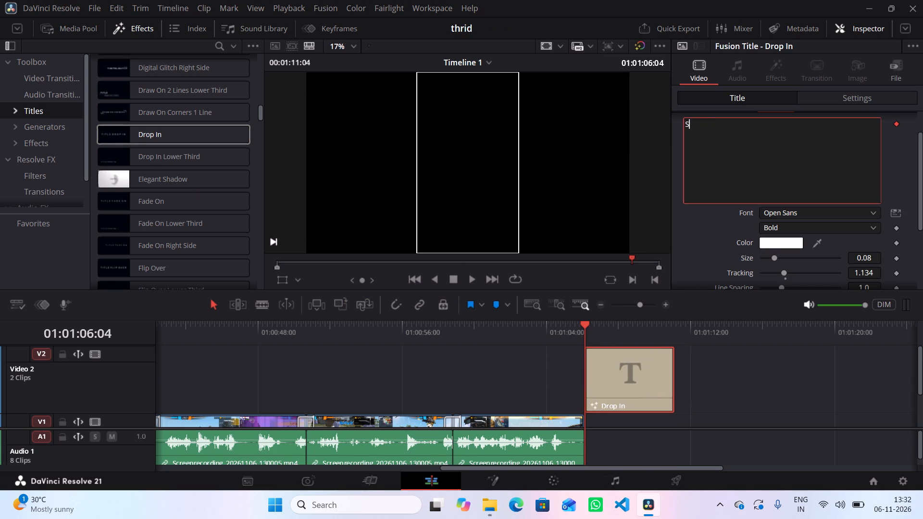
type("Like")
key("shift+Return")
type("Share")
key("Return")
type("Sun")
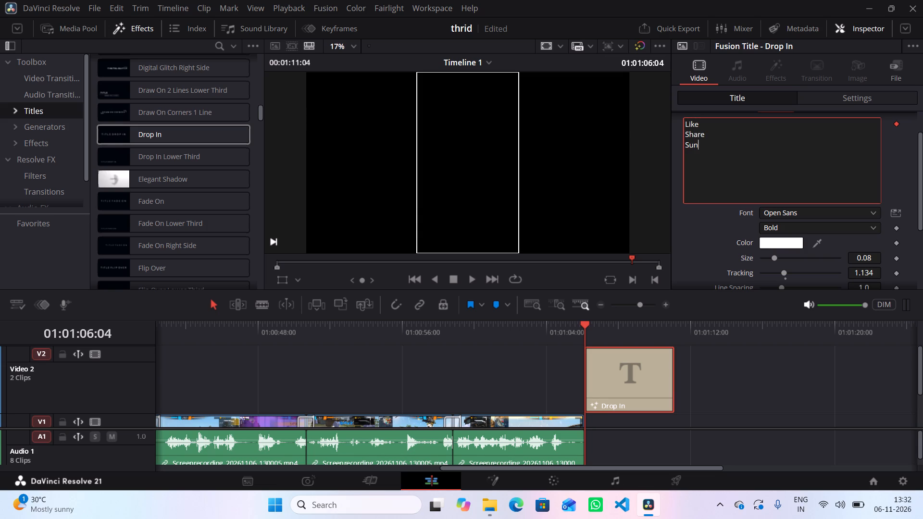
key("BackSpace")
type("bscribe")
Set the closing title's font style to Extrabold and its text colour to green #55ff7f.
left_click(776, 223)
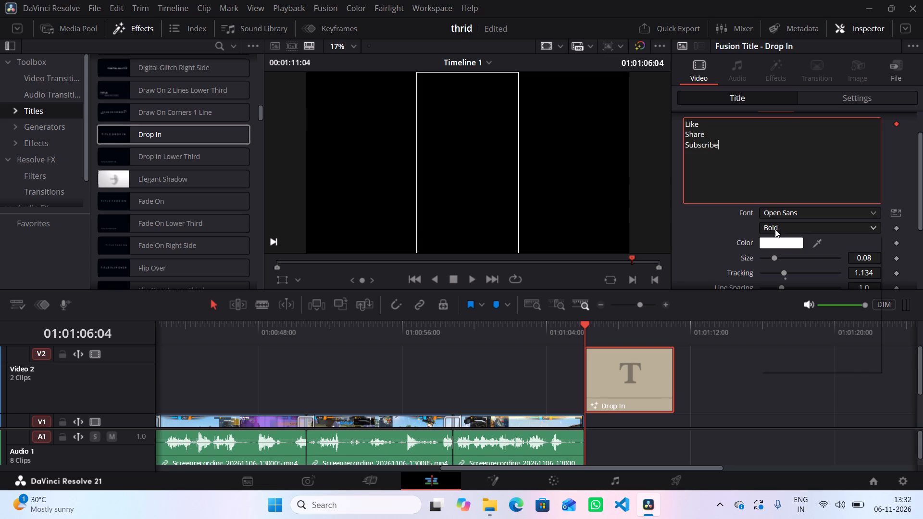
left_click(782, 297)
left_click(776, 240)
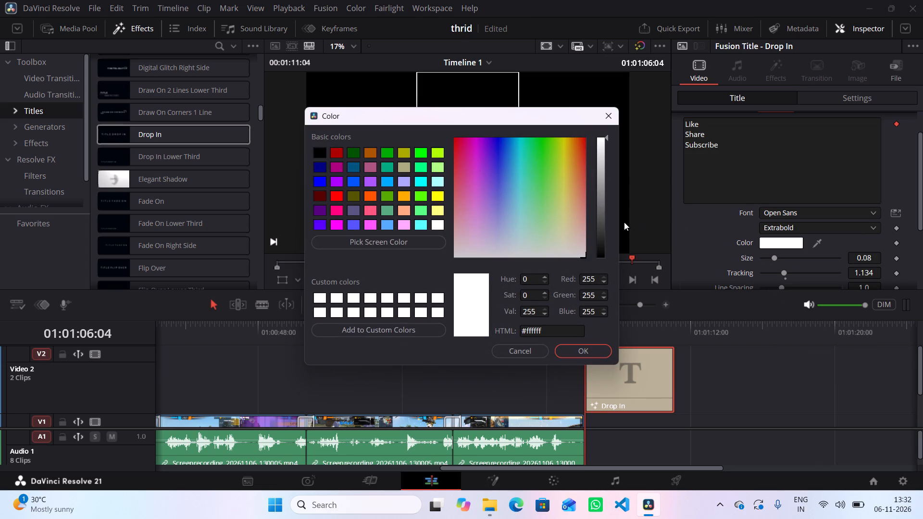
left_click(420, 214)
left_click(590, 344)
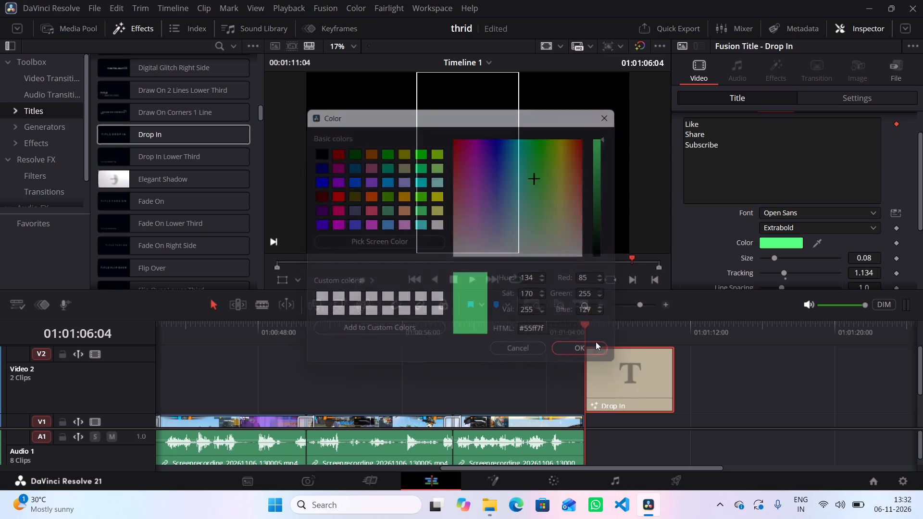
Play back the closing title to check its animation, and return the playhead to 01:01:04:05.
scroll(772, 214, "down", 4)
key("space")
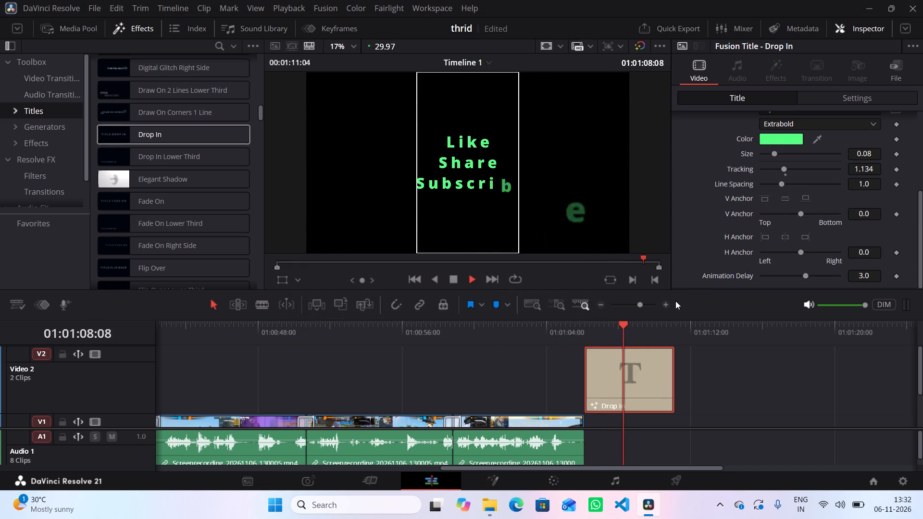
key("space")
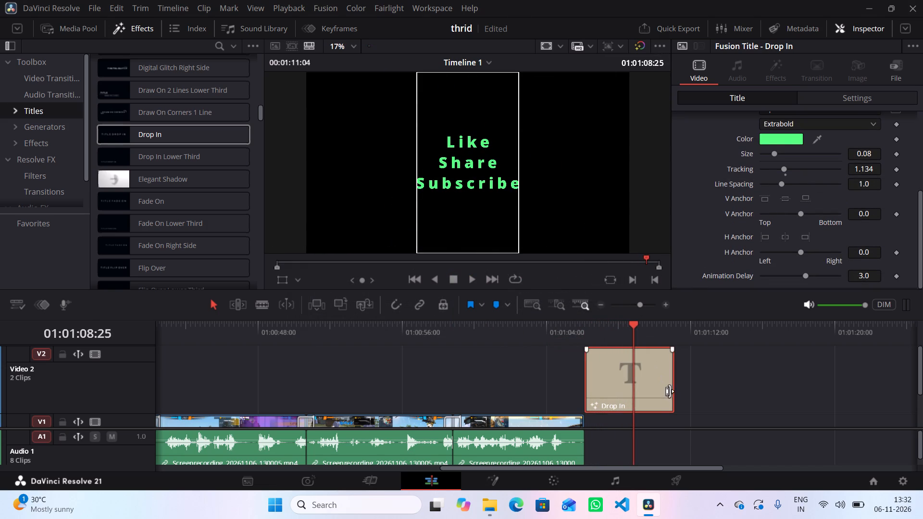
left_click_drag(635, 323, 549, 338)
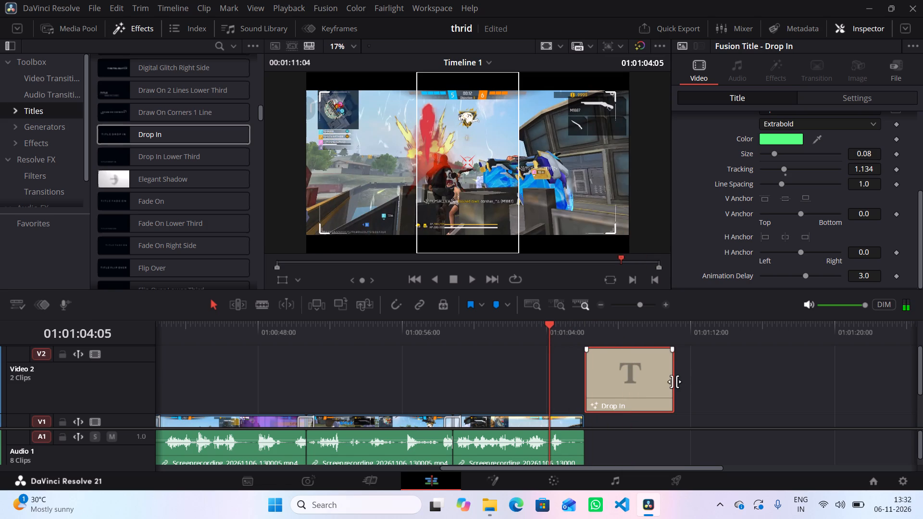
Trim the end of the closing Drop In title on Video 2 to shorten it to 3 seconds.
left_click_drag(674, 382, 667, 386)
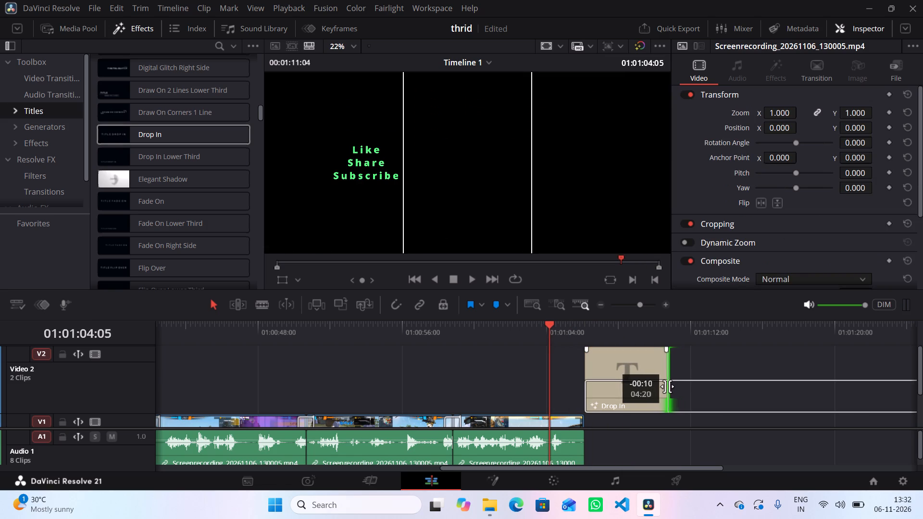
left_click_drag(667, 386, 657, 391)
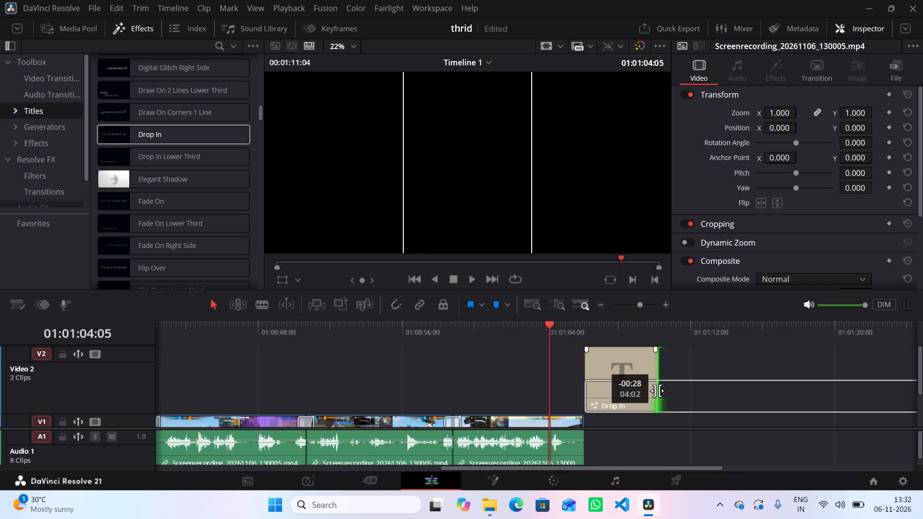
left_click_drag(657, 391, 640, 396)
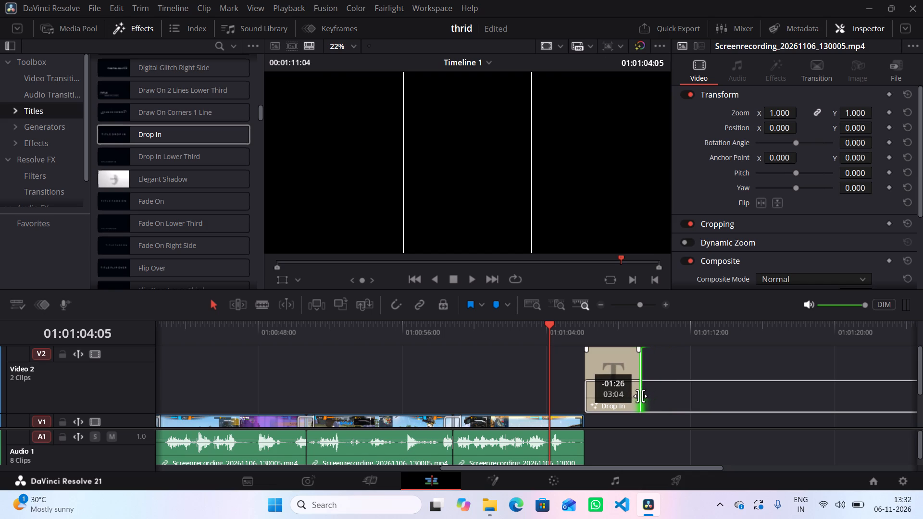
left_click_drag(640, 396, 637, 398)
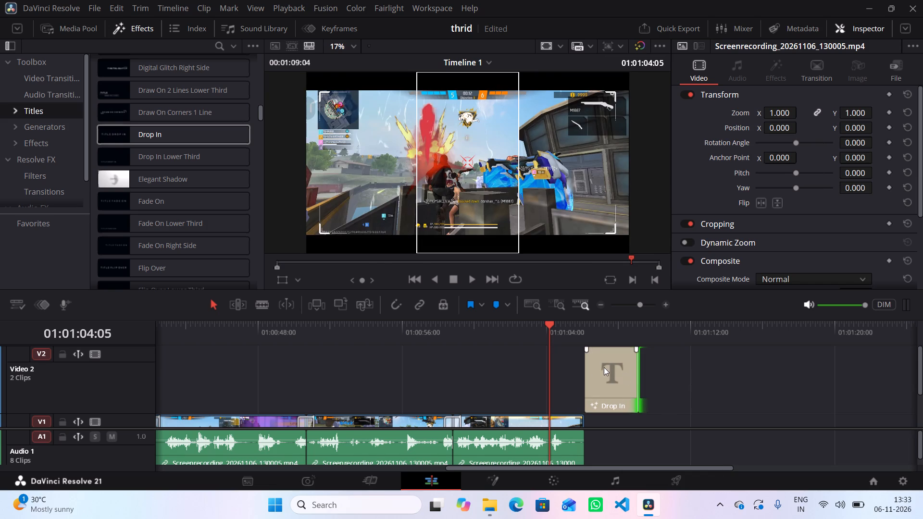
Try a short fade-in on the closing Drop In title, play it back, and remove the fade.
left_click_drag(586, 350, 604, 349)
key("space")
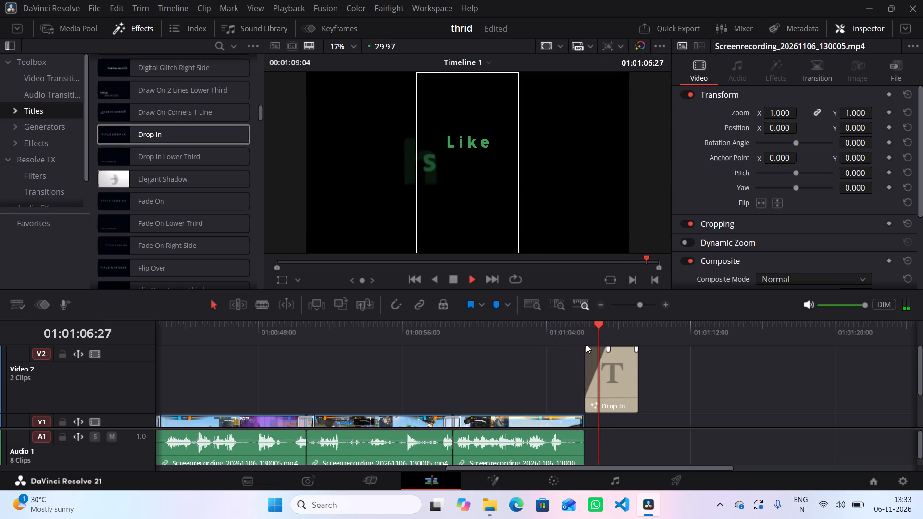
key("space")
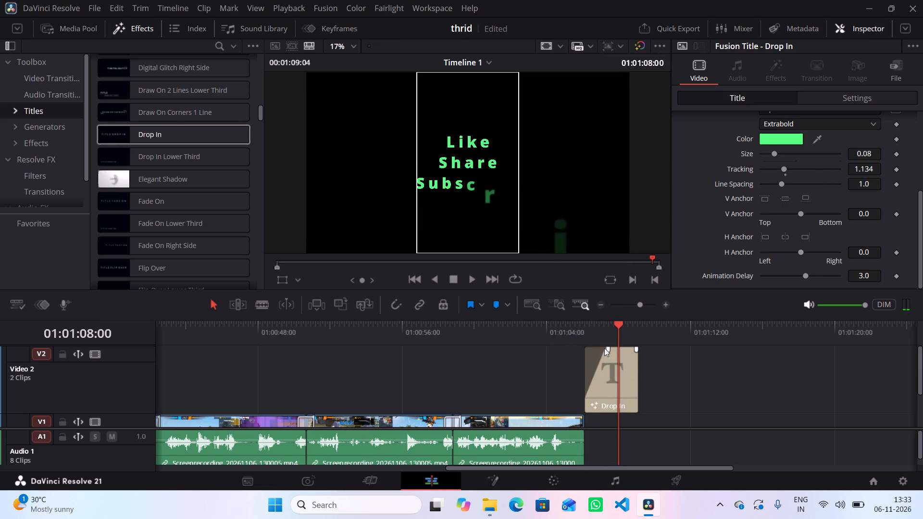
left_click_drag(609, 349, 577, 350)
Add a zoom keyframe of 0.5 to the closing title's transform near its start, at 01:01:06:05.
left_click(609, 380)
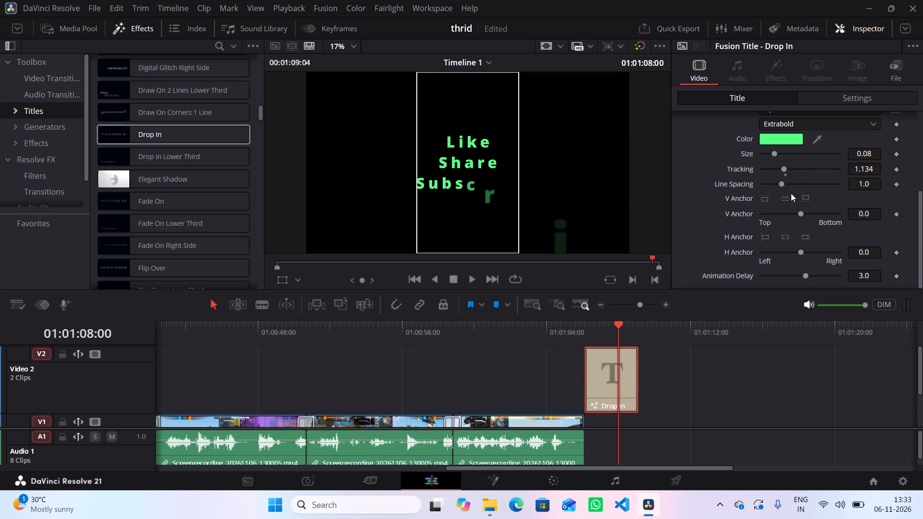
scroll(812, 157, "up", 4)
scroll(841, 117, "up", 3)
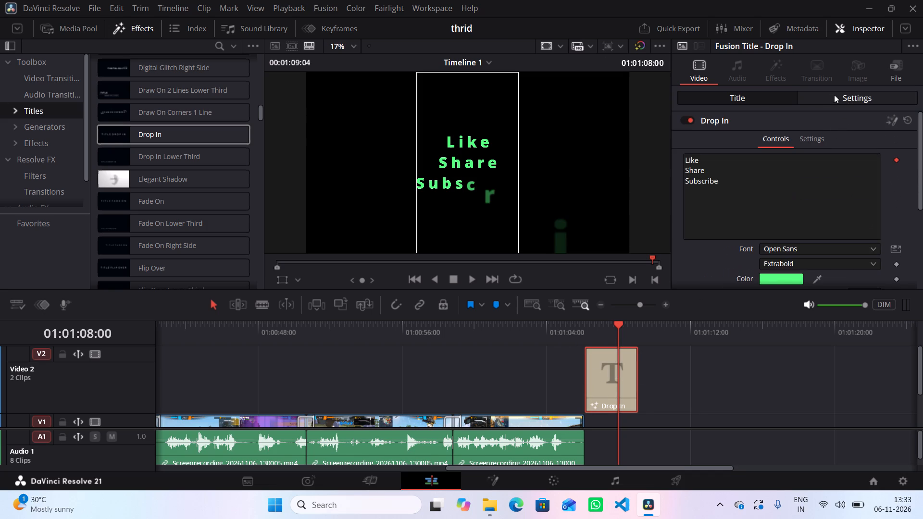
left_click_drag(622, 321, 613, 327)
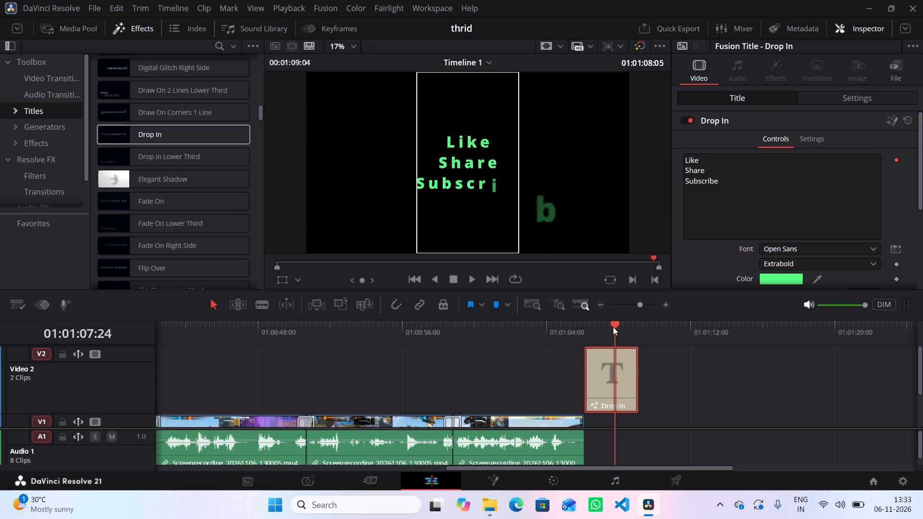
left_click_drag(613, 327, 584, 334)
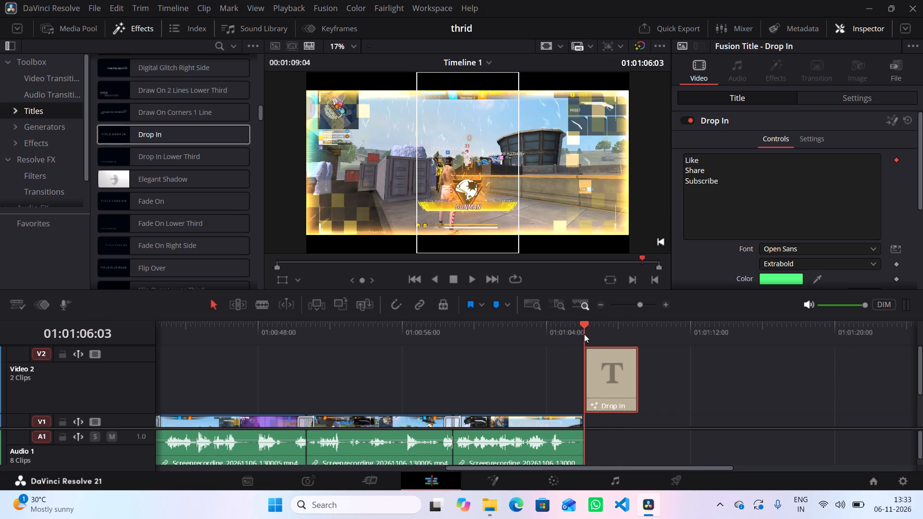
left_click_drag(584, 334, 586, 333)
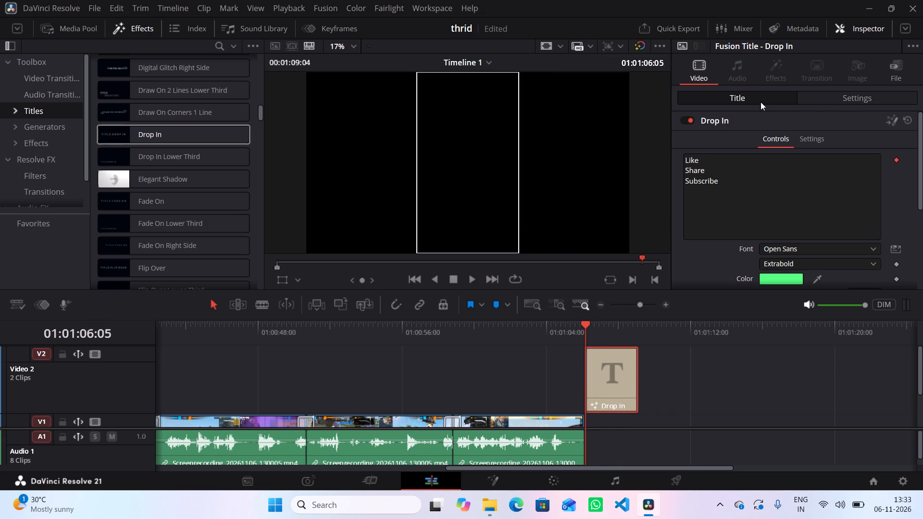
left_click(751, 99)
left_click(813, 98)
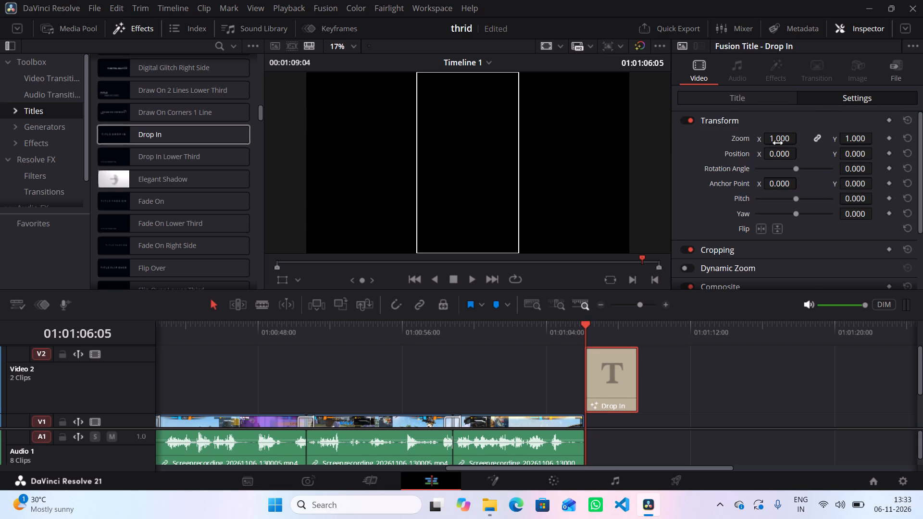
left_click(778, 143)
type("0.5")
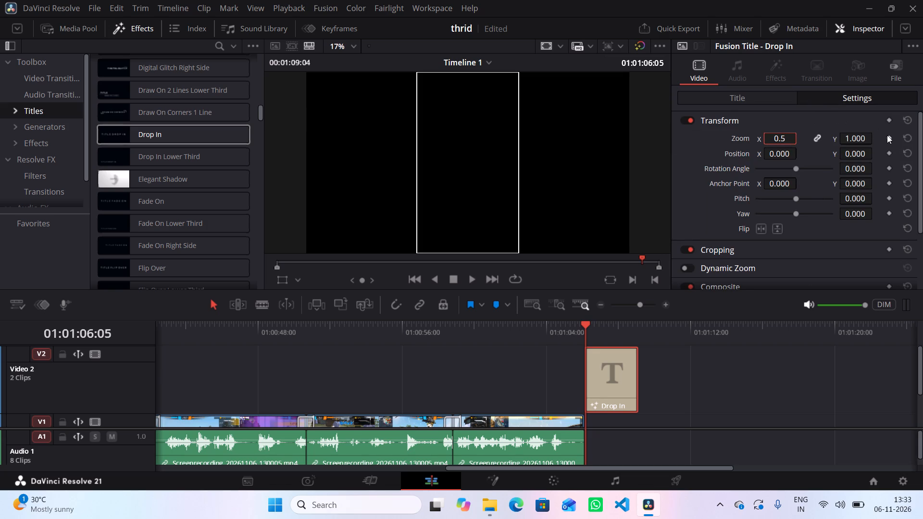
left_click(887, 135)
Play back the closing title with its new zoom, and return the playhead to its start.
left_click(857, 23)
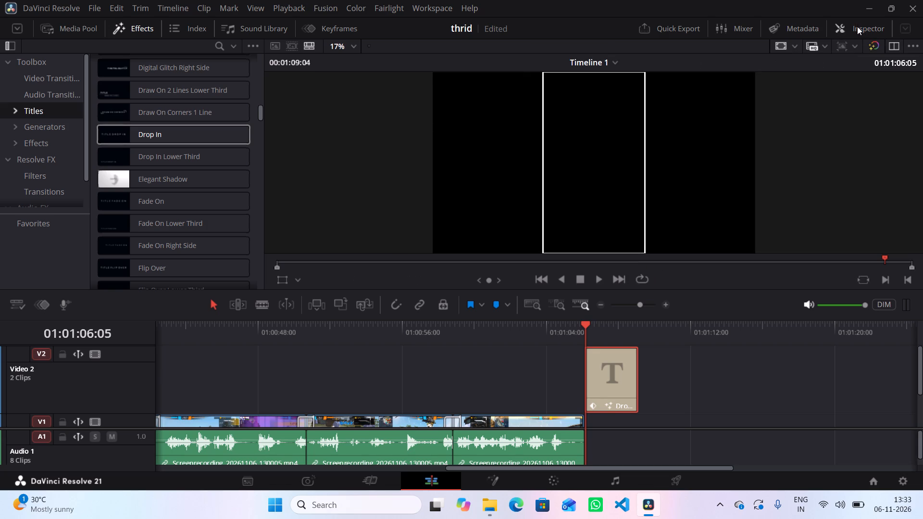
key("space")
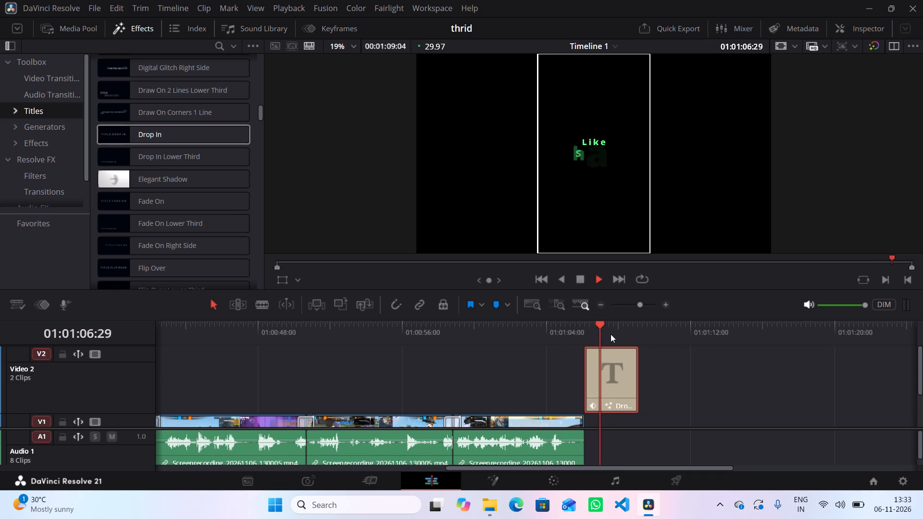
key("space")
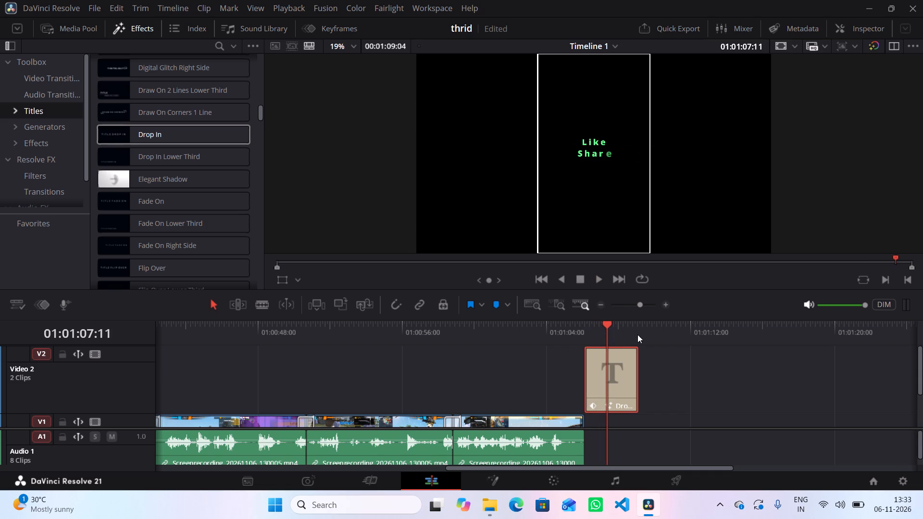
left_click_drag(608, 324, 586, 338)
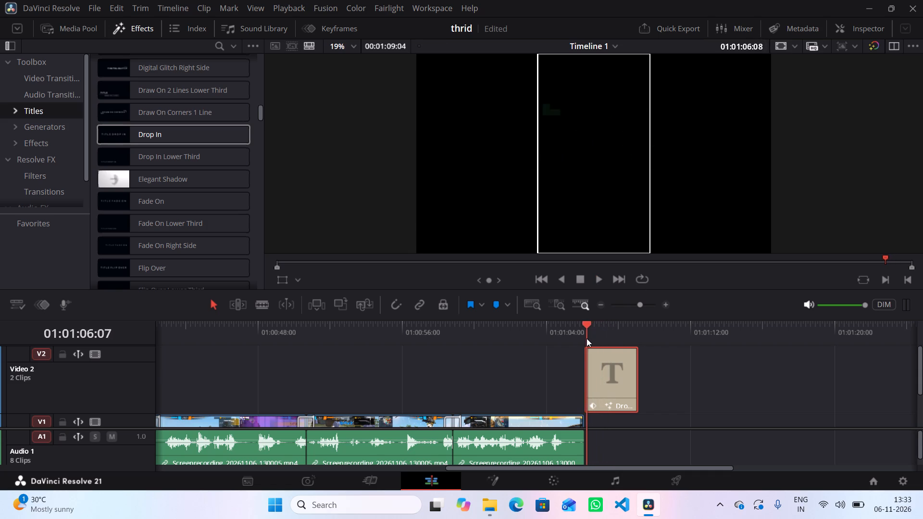
left_click_drag(586, 338, 585, 340)
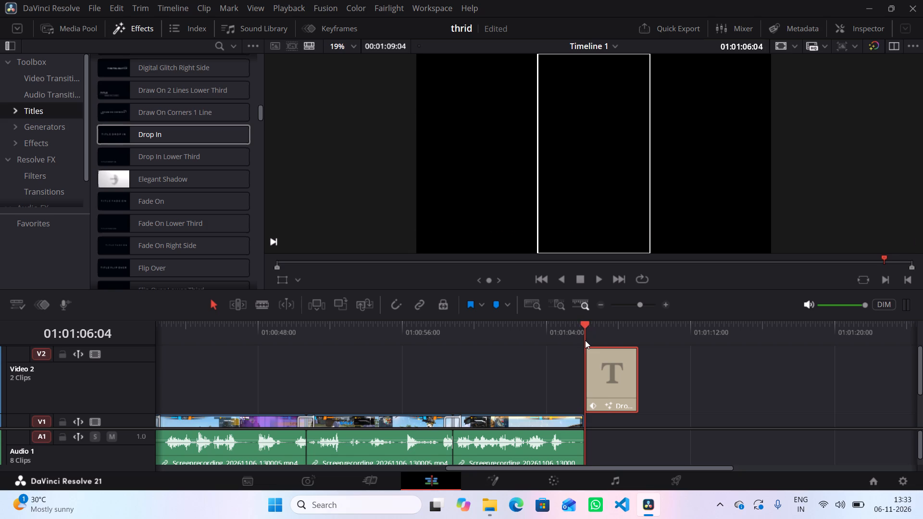
Add a zoom keyframe of 1.0 to the closing title's transform at 01:01:07:04.
left_click_drag(585, 322, 591, 322)
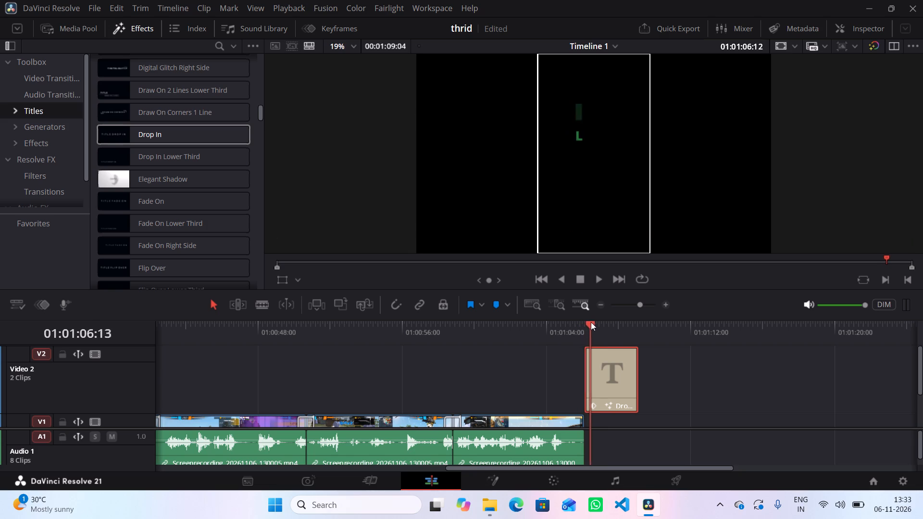
left_click_drag(591, 322, 603, 324)
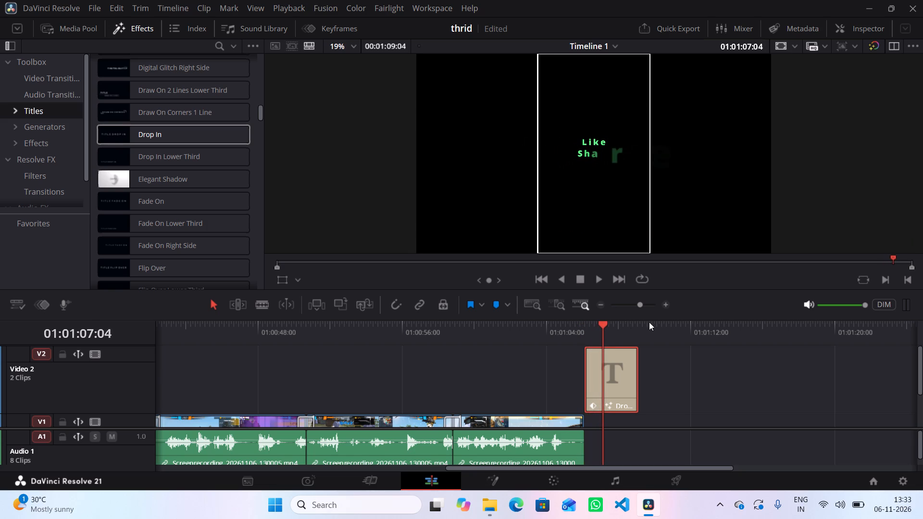
left_click(861, 31)
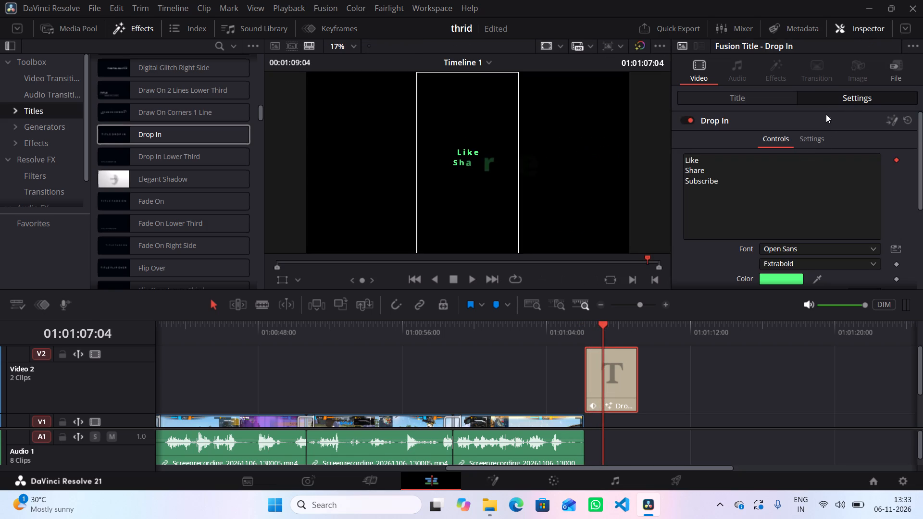
left_click(835, 95)
left_click(842, 92)
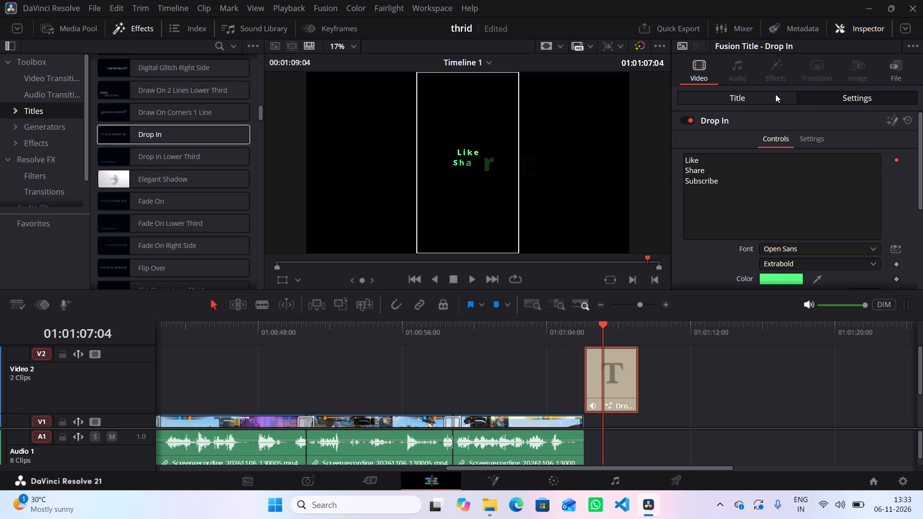
left_click(775, 94)
left_click(811, 95)
left_click(782, 143)
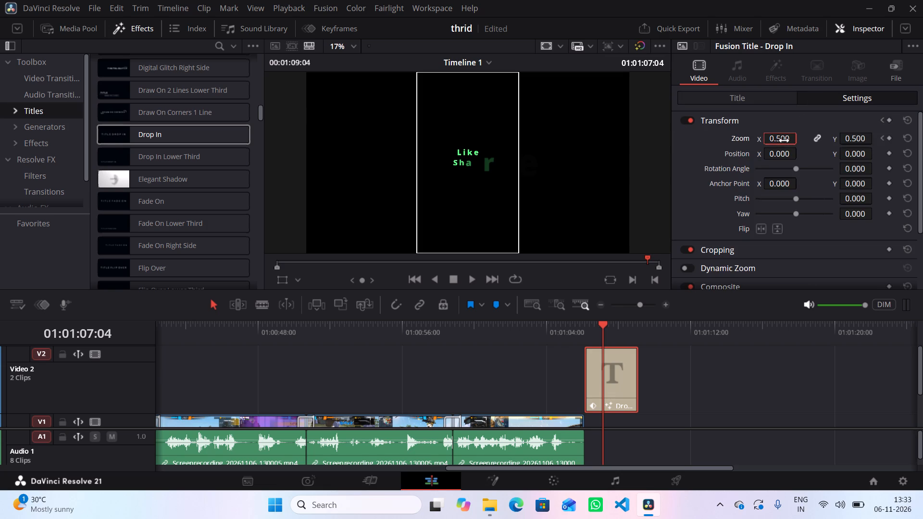
type("1.0")
left_click(851, 27)
Play back the closing title from shortly before its start to check the zoom animation.
left_click_drag(604, 321, 605, 321)
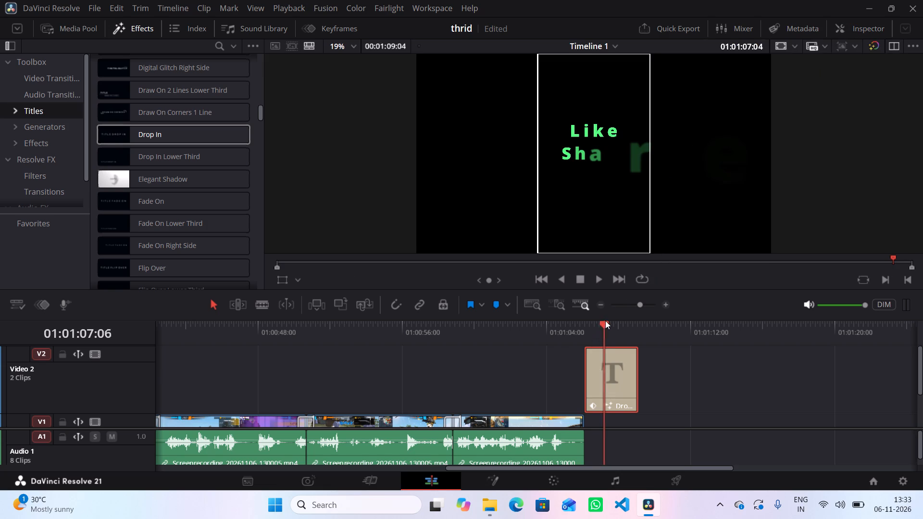
left_click_drag(605, 321, 535, 329)
key("space")
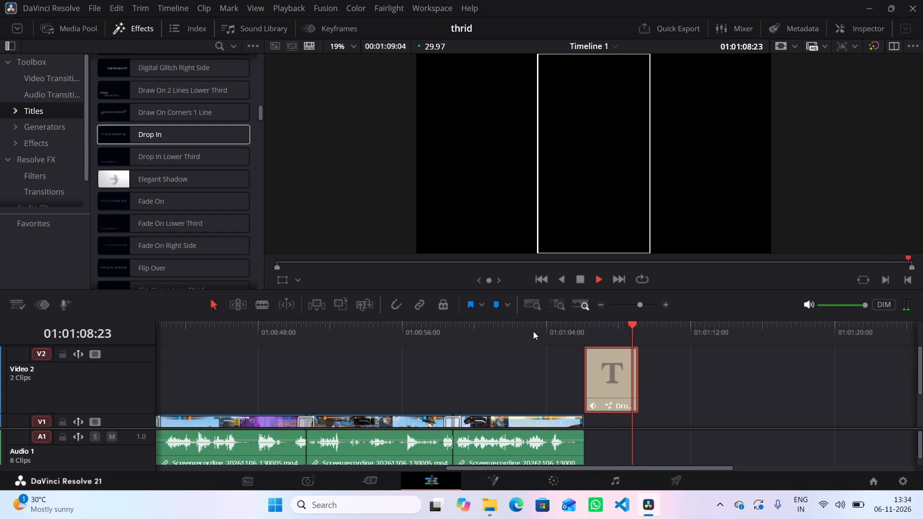
Return to the beginning of the timeline and play back the opening welcome title section.
left_click_drag(639, 322, 230, 341)
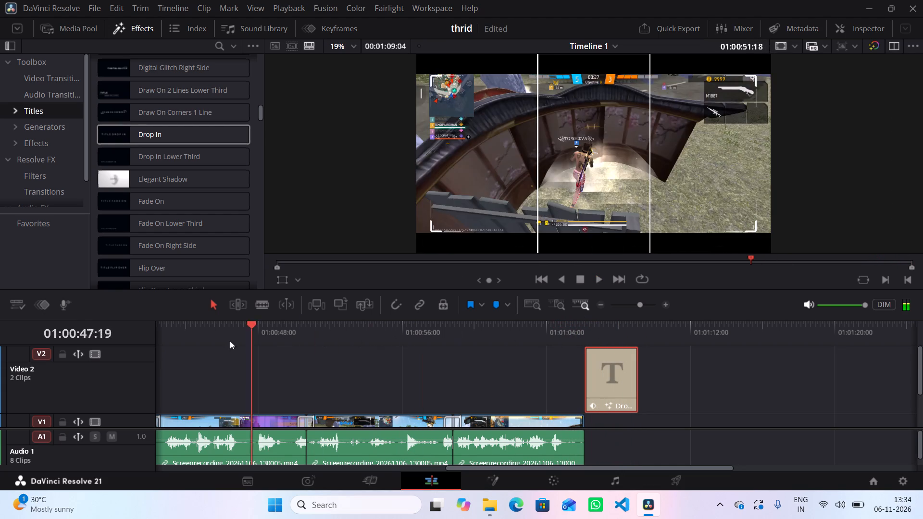
left_click_drag(230, 341, 185, 351)
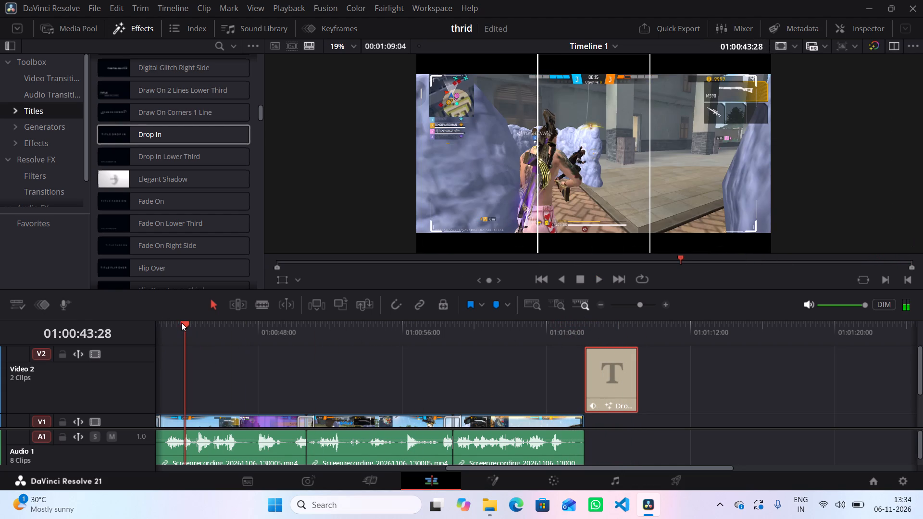
left_click_drag(181, 322, 114, 330)
key("space")
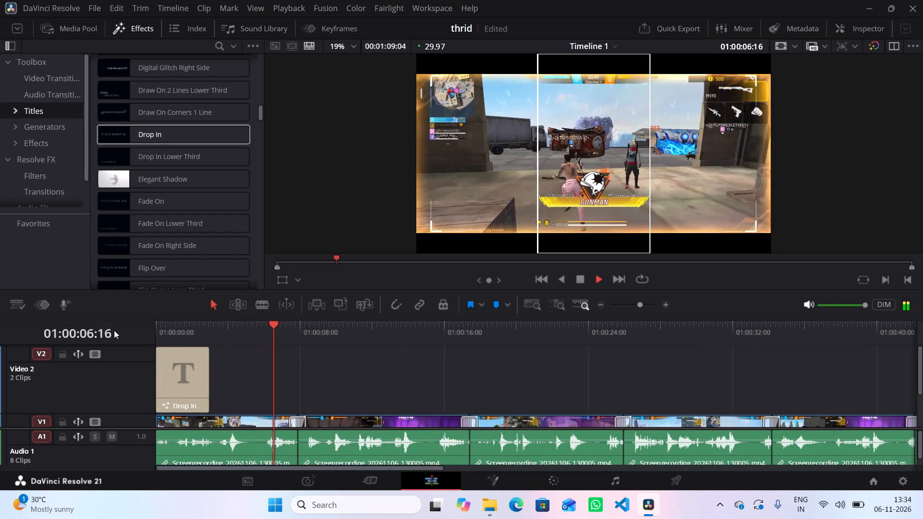
key("space")
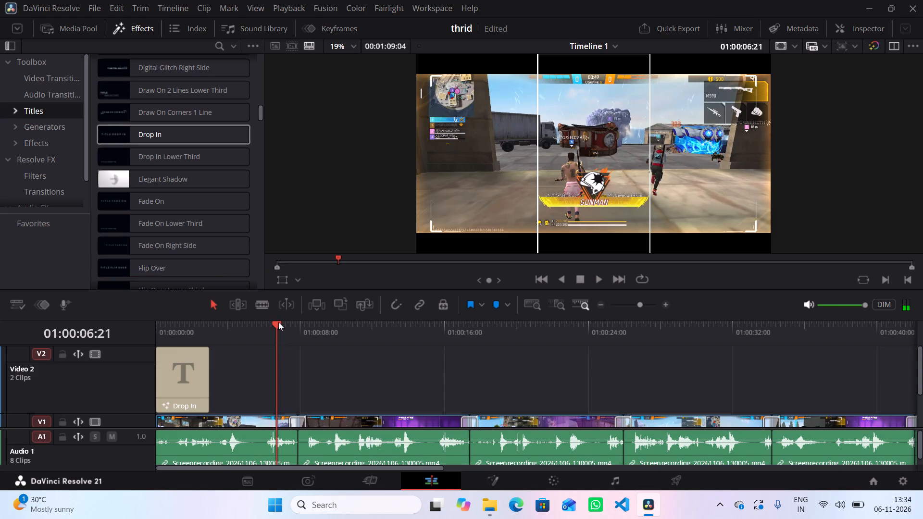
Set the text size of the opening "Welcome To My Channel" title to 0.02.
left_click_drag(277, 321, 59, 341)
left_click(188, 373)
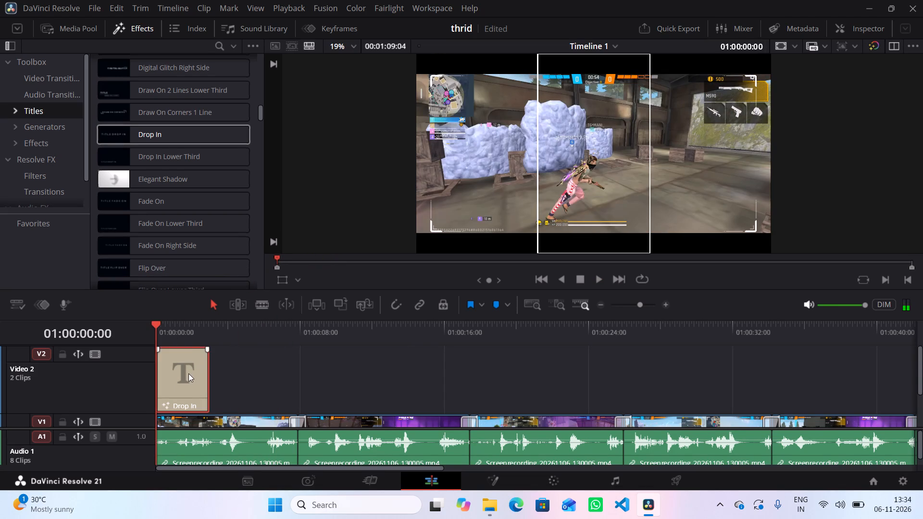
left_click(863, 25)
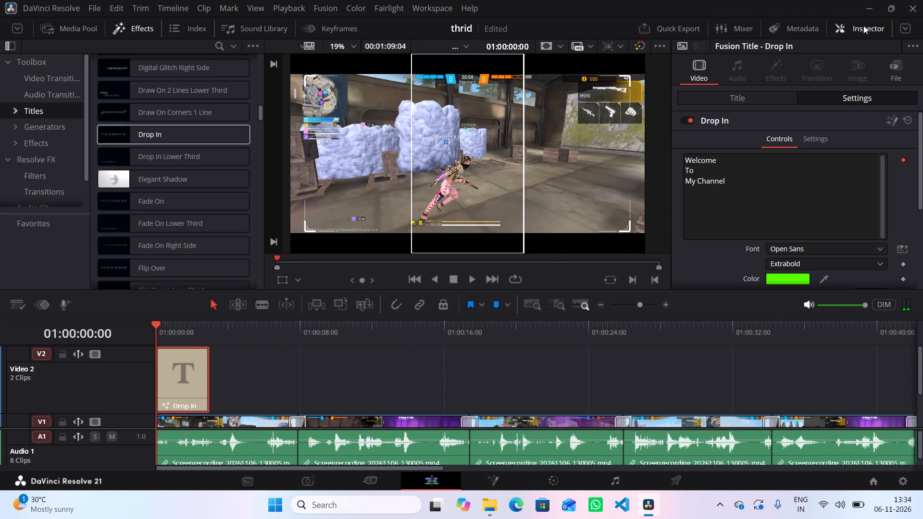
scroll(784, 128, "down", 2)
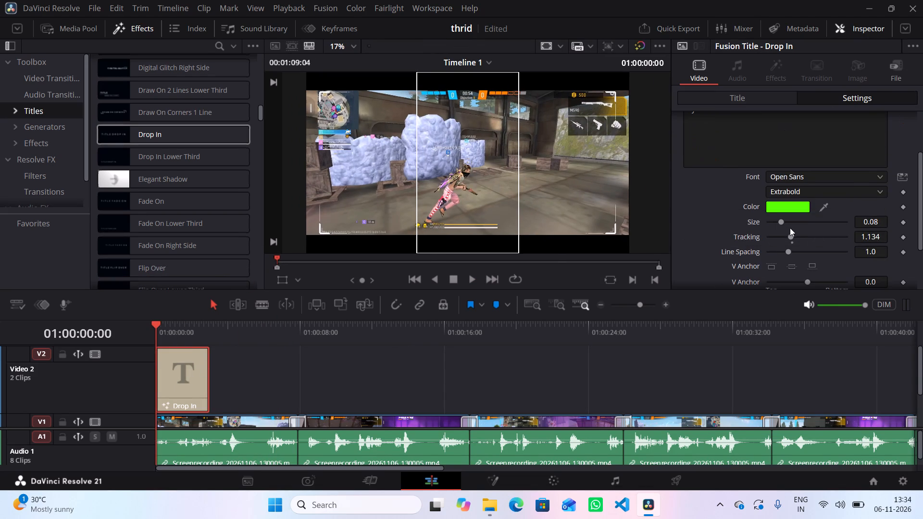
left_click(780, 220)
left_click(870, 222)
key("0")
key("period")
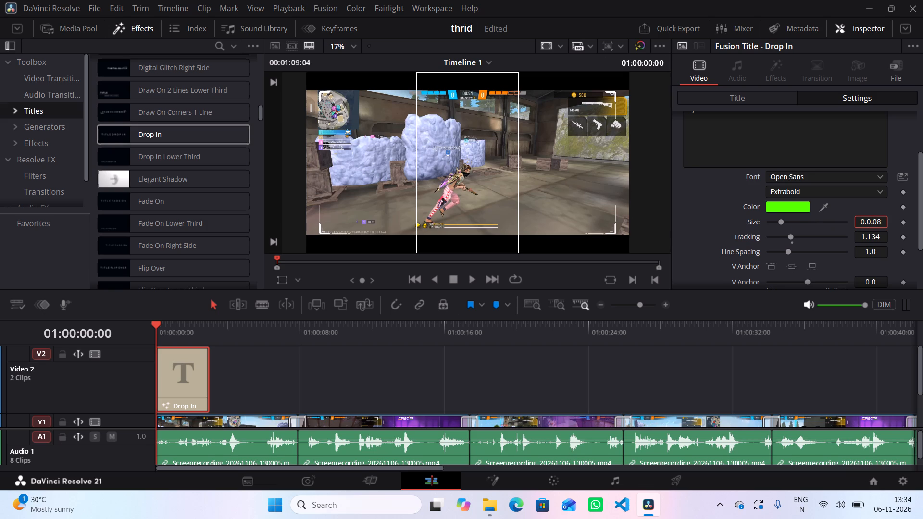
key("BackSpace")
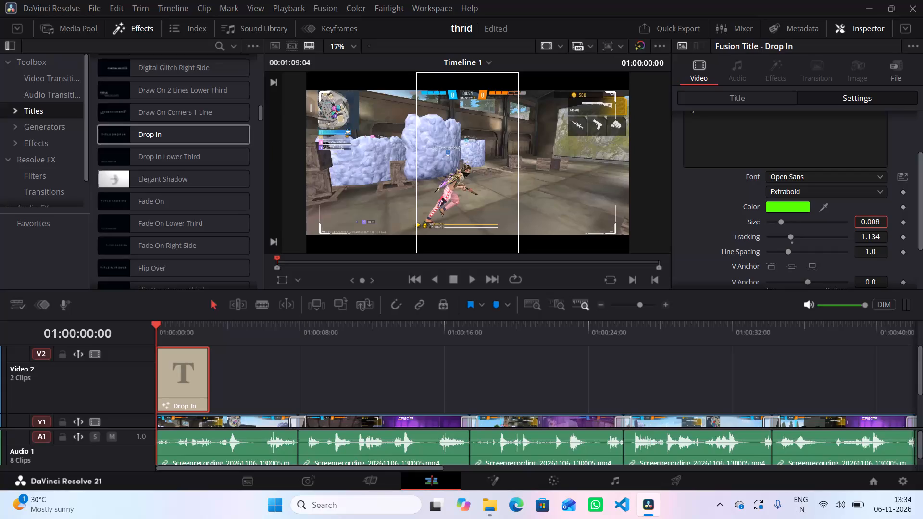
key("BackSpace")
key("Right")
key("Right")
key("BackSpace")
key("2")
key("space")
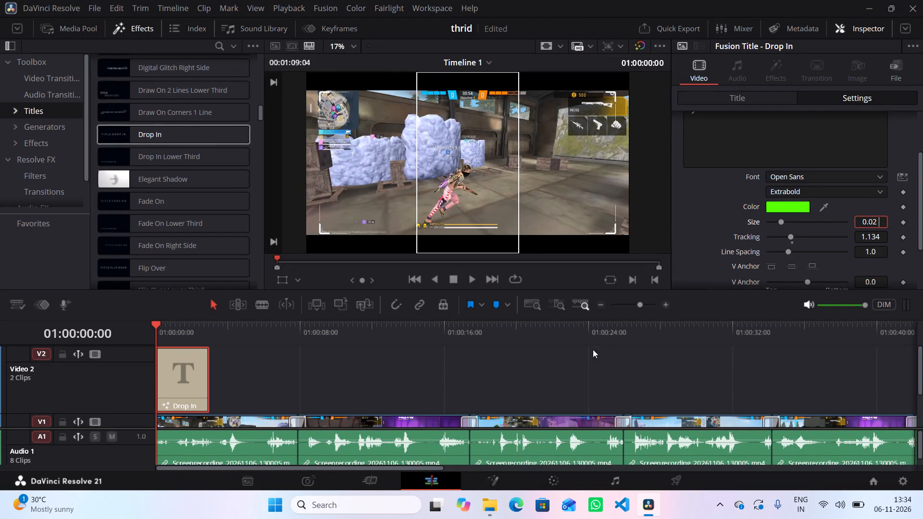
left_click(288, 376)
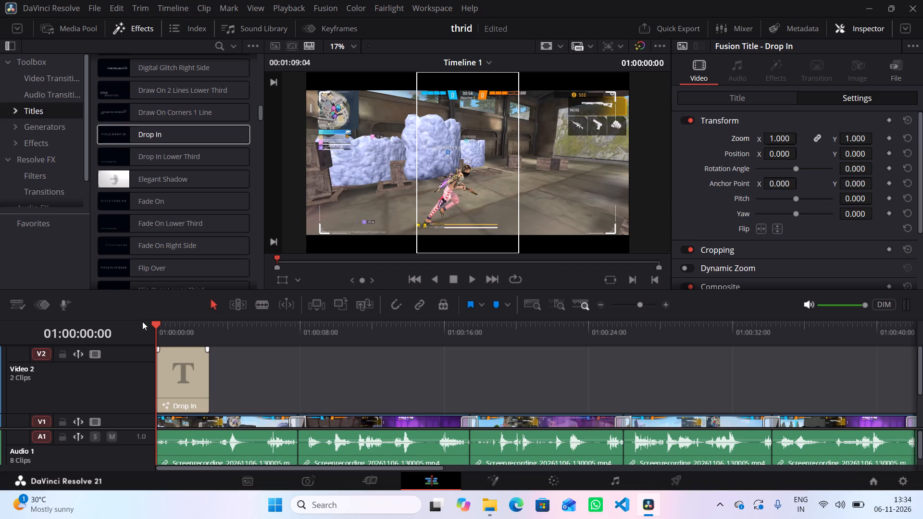
Play back the welcome title from the start of the timeline to check its text size.
left_click(157, 323)
left_click_drag(155, 323, 140, 324)
key("space")
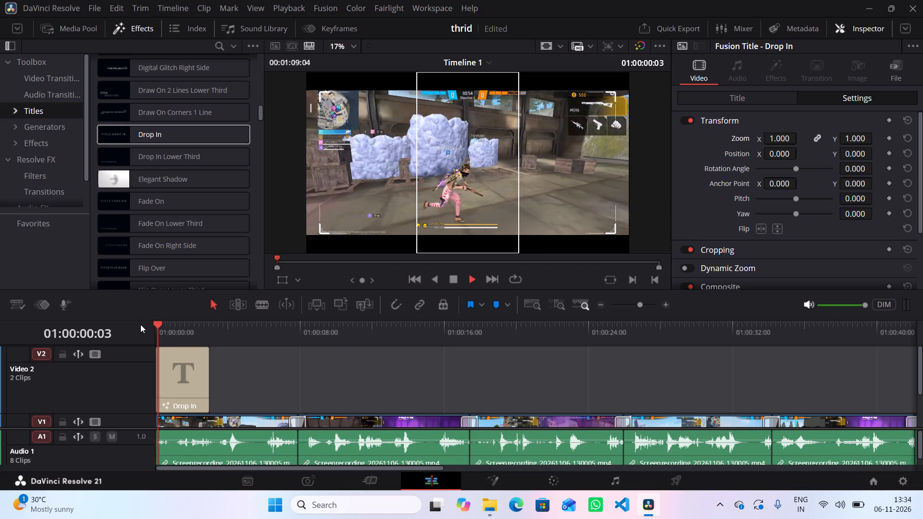
key("space")
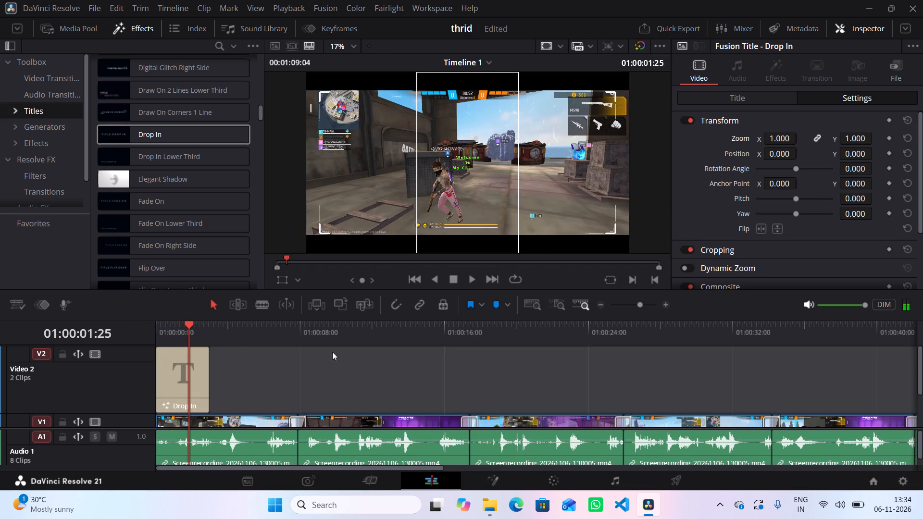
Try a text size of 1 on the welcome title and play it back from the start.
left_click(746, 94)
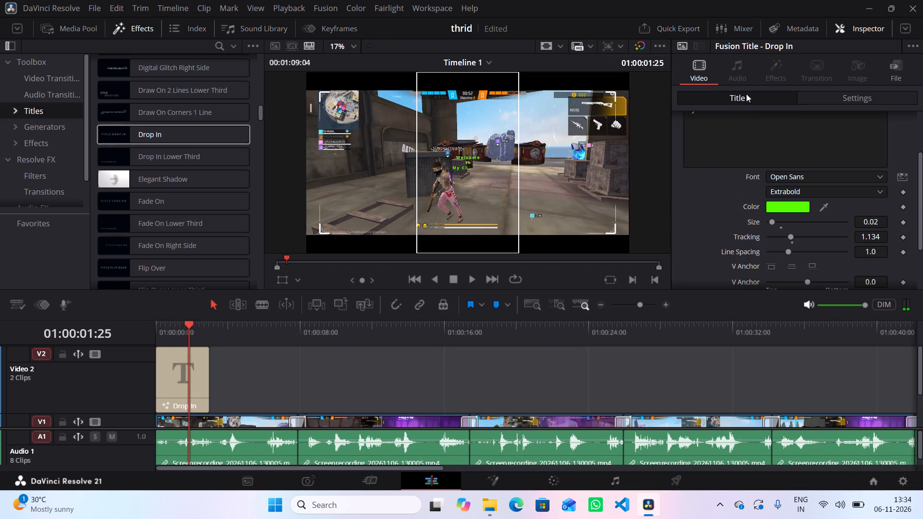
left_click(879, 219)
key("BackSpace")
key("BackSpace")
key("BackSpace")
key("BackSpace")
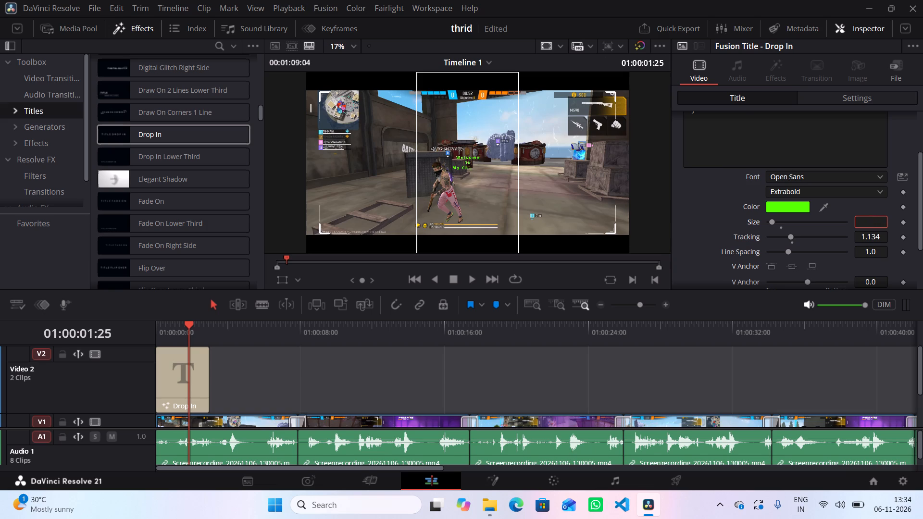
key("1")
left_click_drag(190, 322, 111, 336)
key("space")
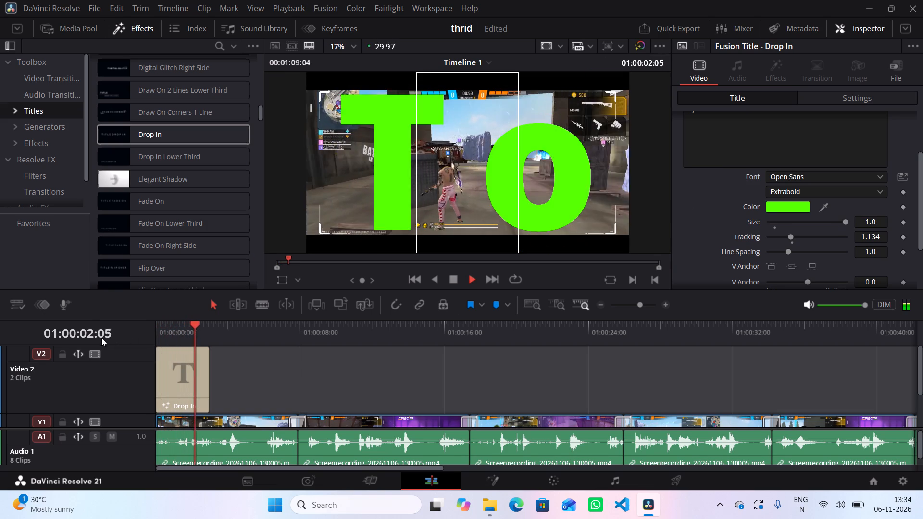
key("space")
Set the welcome title's text size to 0.5 and play it back from the start of the timeline.
left_click(874, 220)
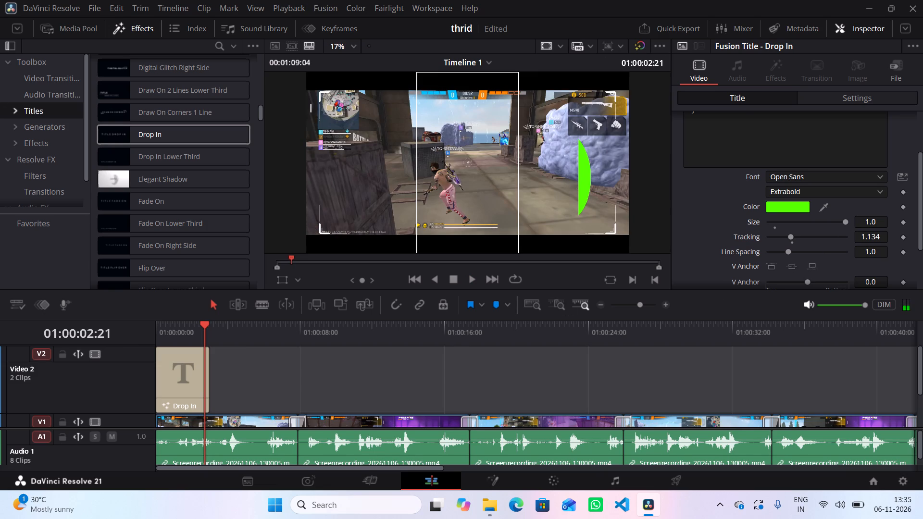
key("BackSpace")
key("BackSpace")
key("BackSpace")
type("0.5")
left_click_drag(205, 322, 140, 329)
key("space")
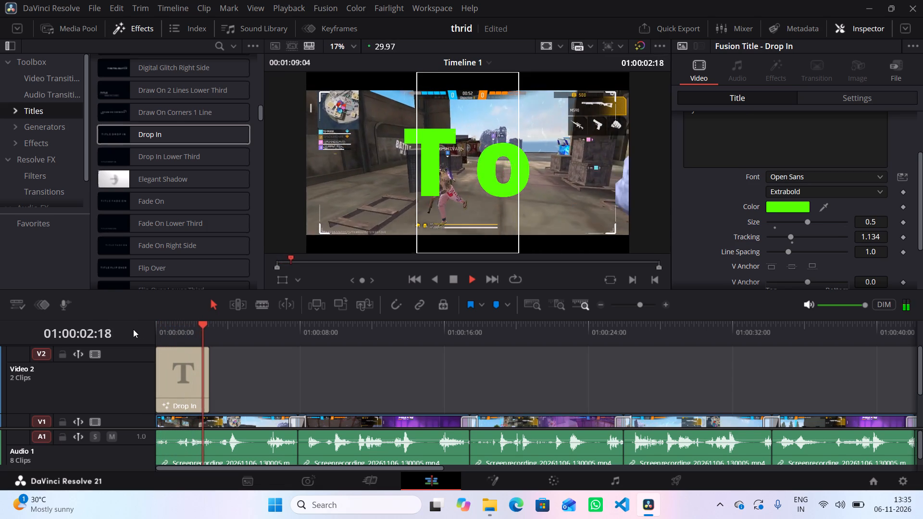
Set the welcome title's text size to 0.05 and play it back from the start of the timeline.
key("space")
left_click_drag(209, 322, 200, 323)
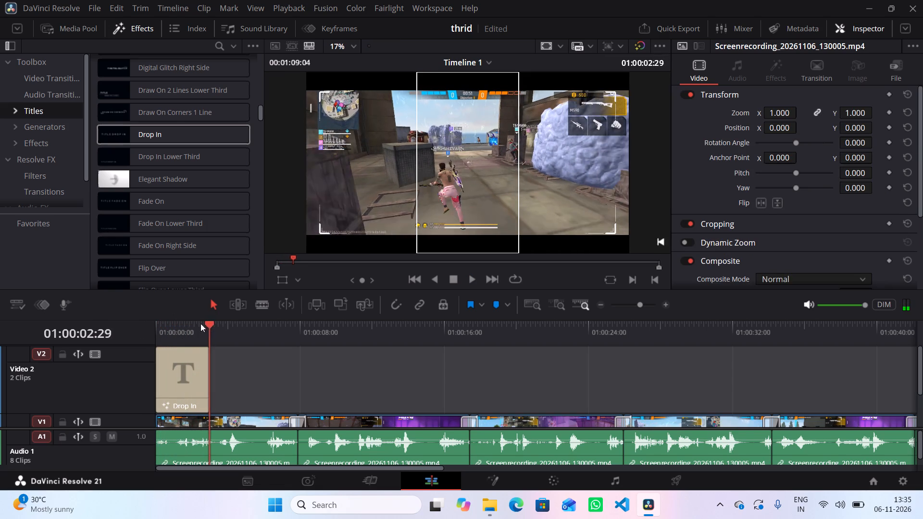
left_click_drag(200, 323, 127, 335)
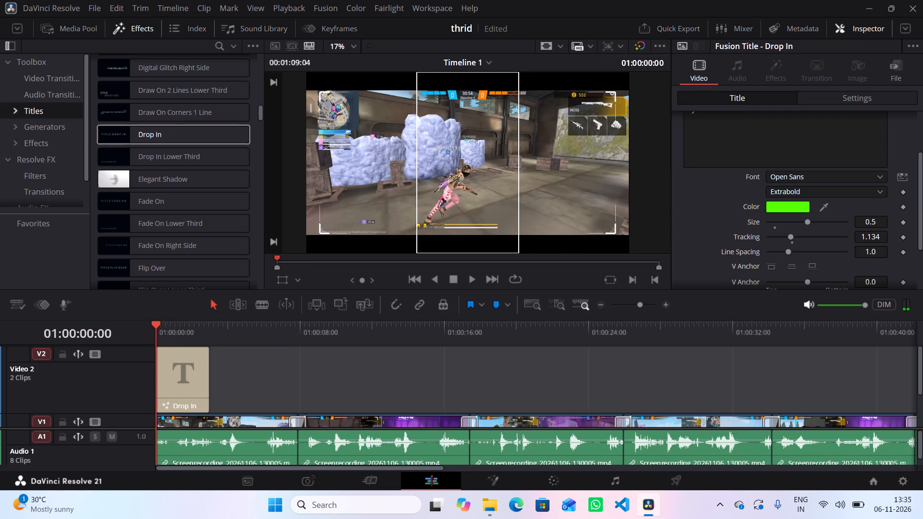
left_click(873, 222)
type("00")
key("BackSpace")
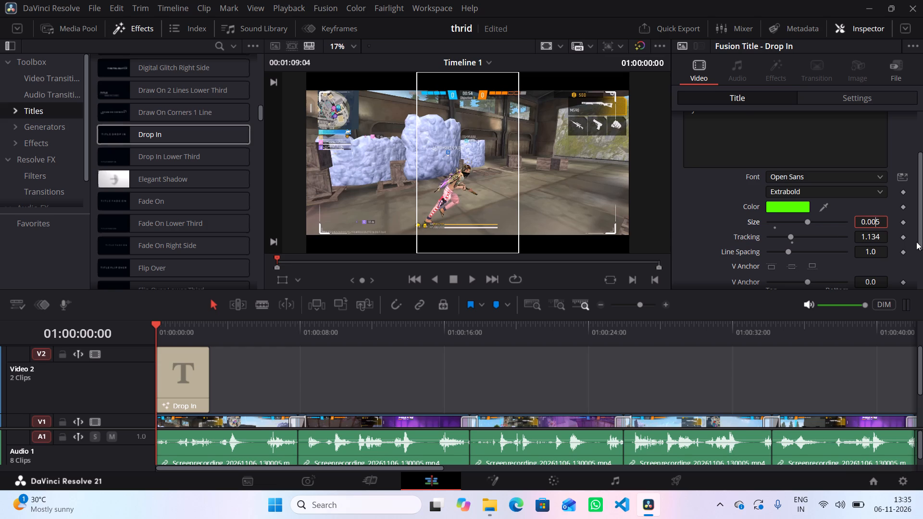
key("space")
key("space")
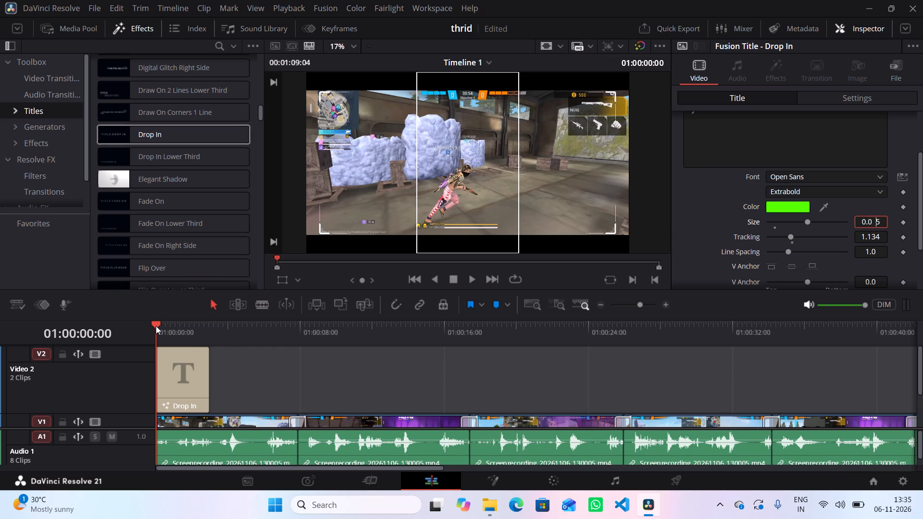
left_click(155, 321)
key("space")
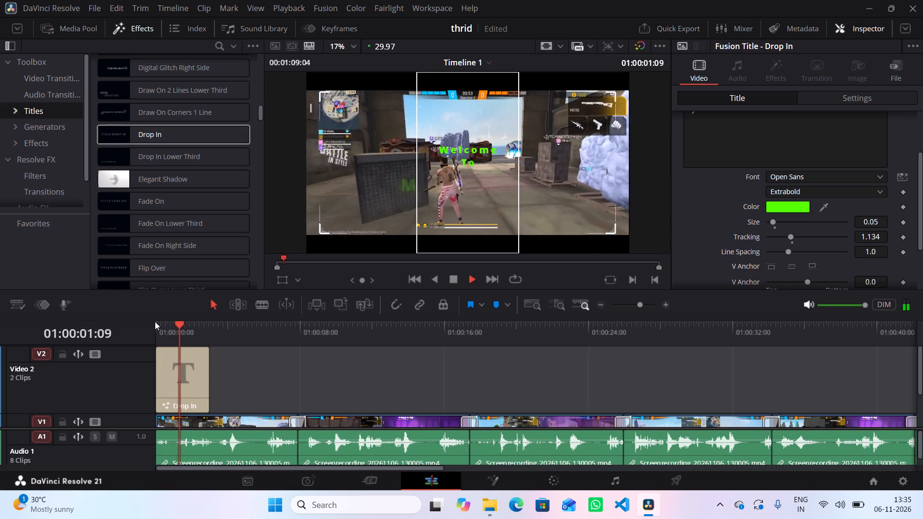
key("space")
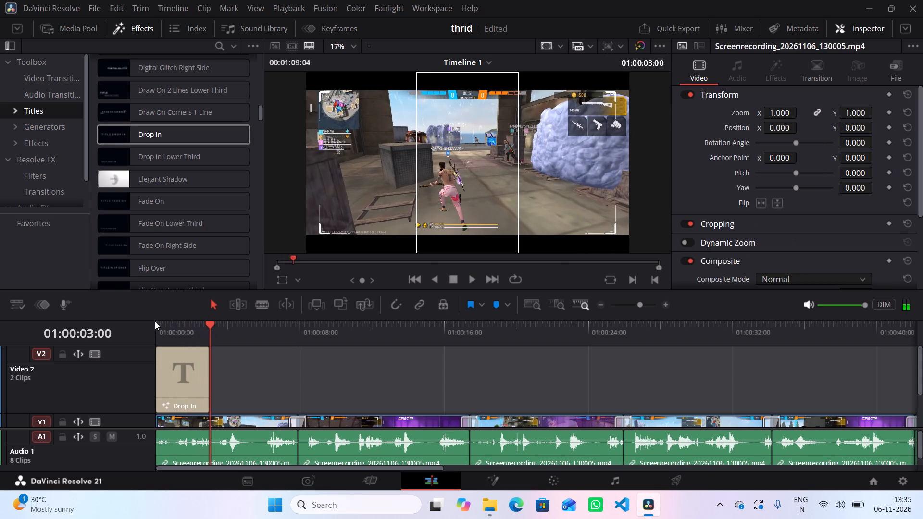
left_click_drag(209, 323, 190, 325)
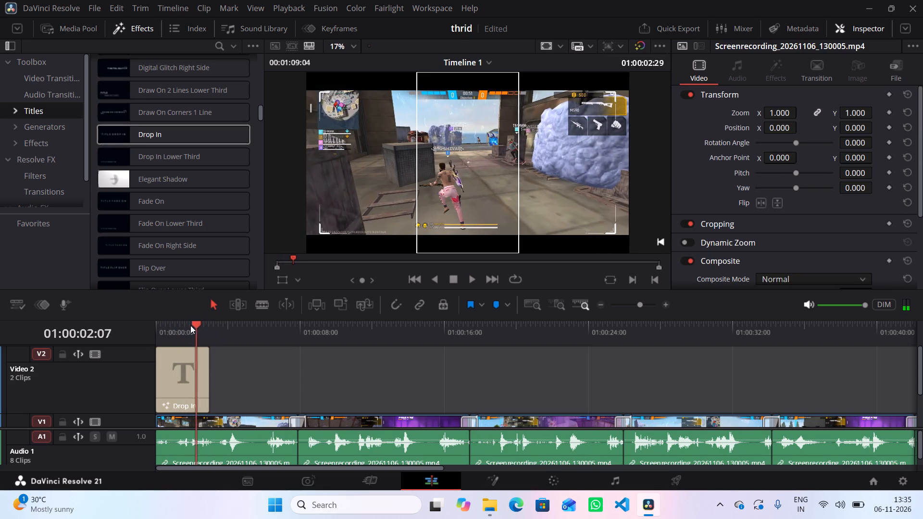
left_click_drag(190, 325, 144, 331)
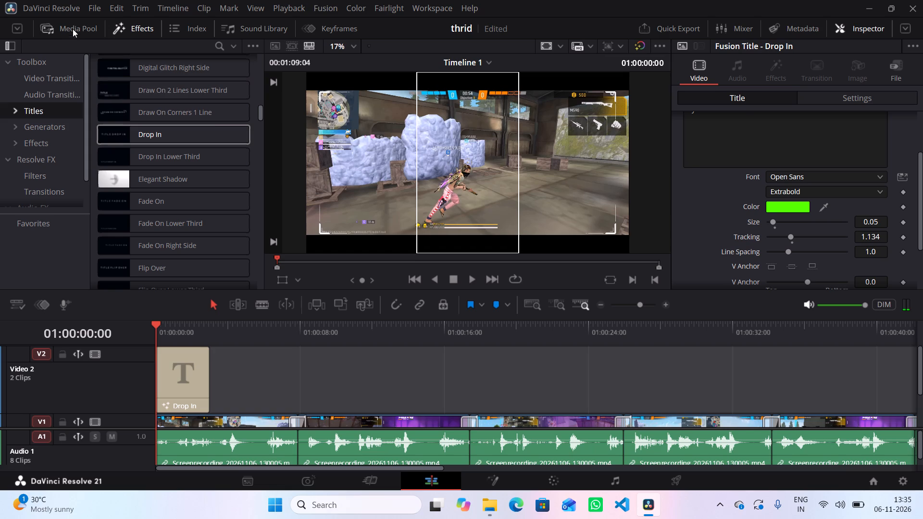
Open the Deliver page and set the export format to MP4 with the H.264 codec.
left_click(666, 476)
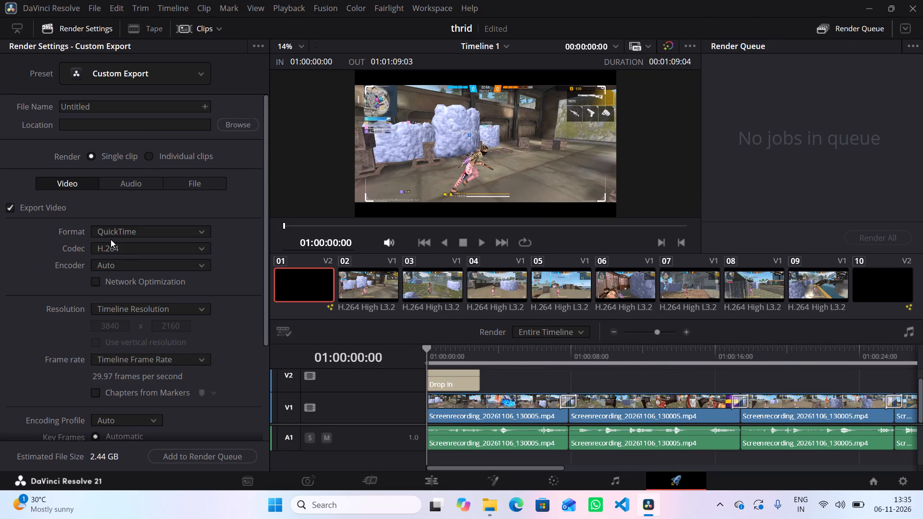
left_click(115, 228)
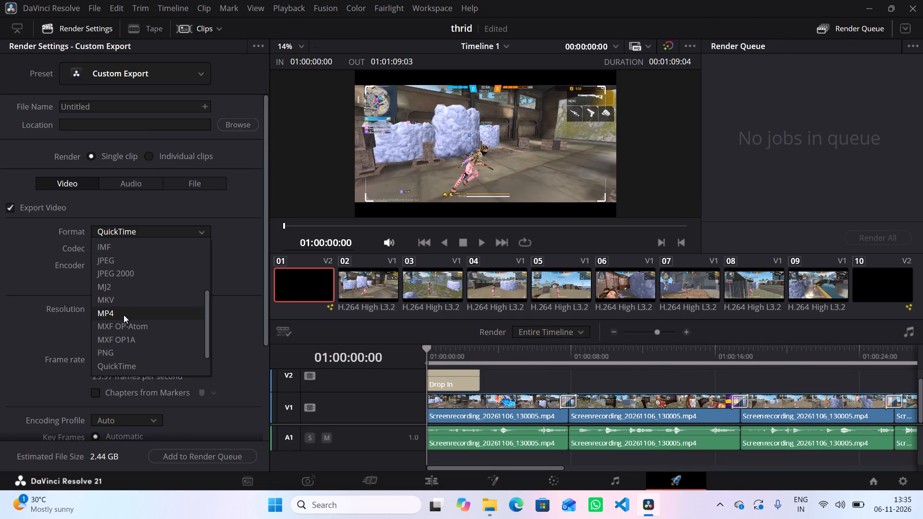
left_click(124, 315)
left_click(131, 247)
left_click(127, 290)
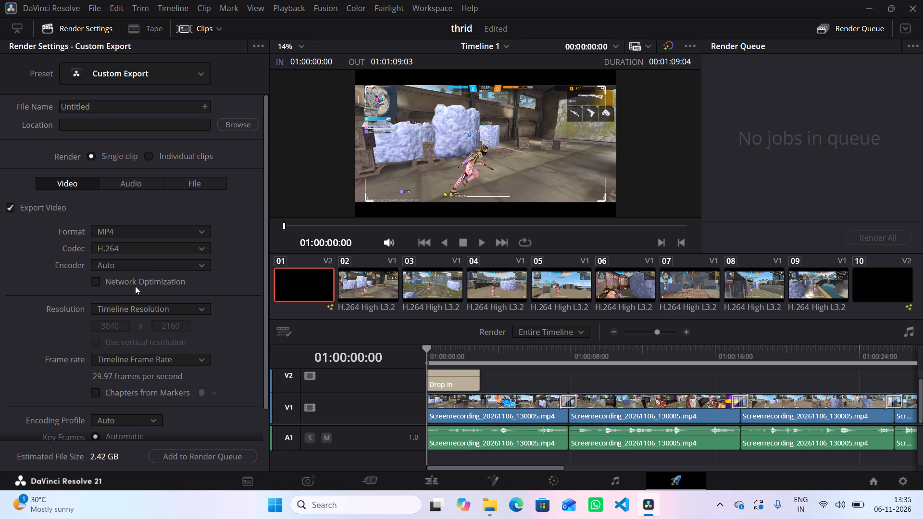
Set the export destination to the YouTube folder on drive C with the file name OneTap.
left_click(97, 125)
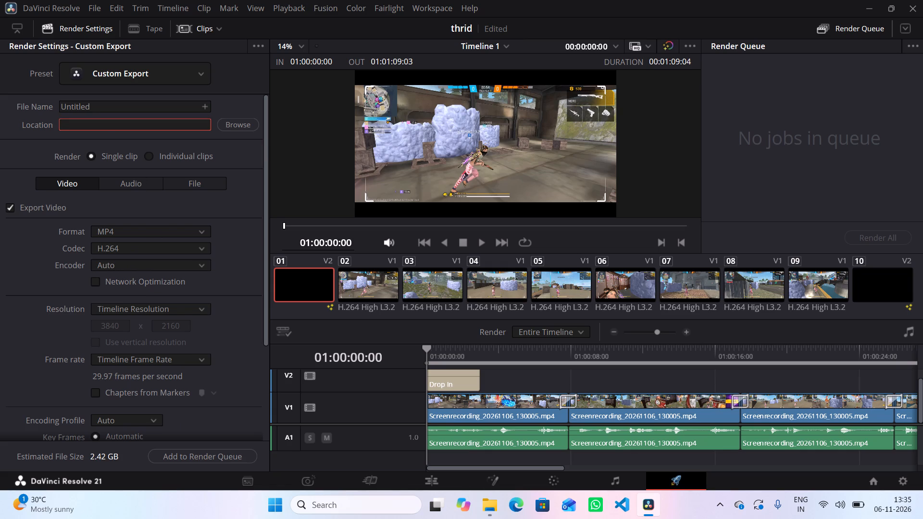
left_click(234, 128)
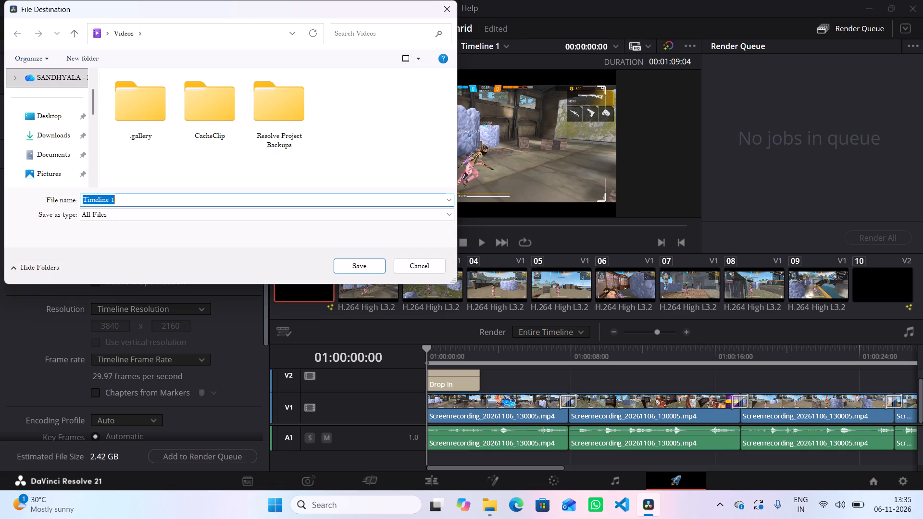
scroll(78, 160, "down", 4)
scroll(78, 121, "up", 1)
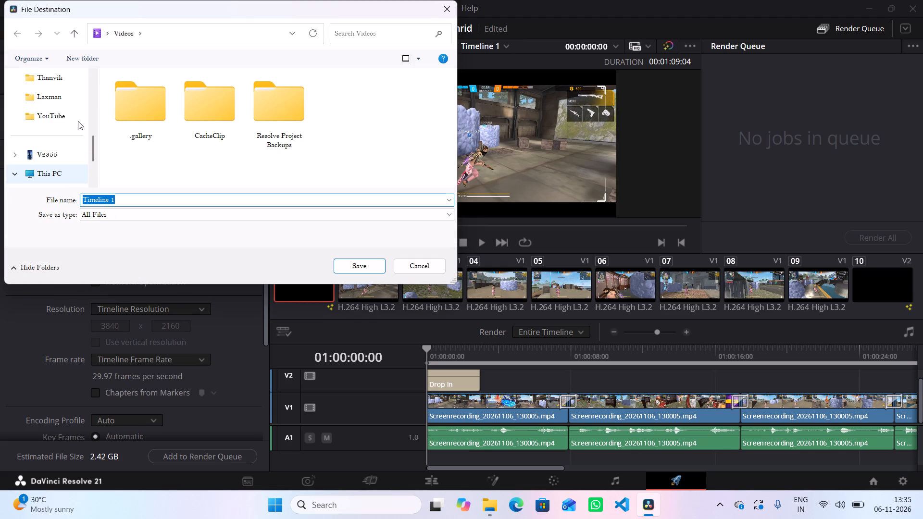
double_click(76, 118)
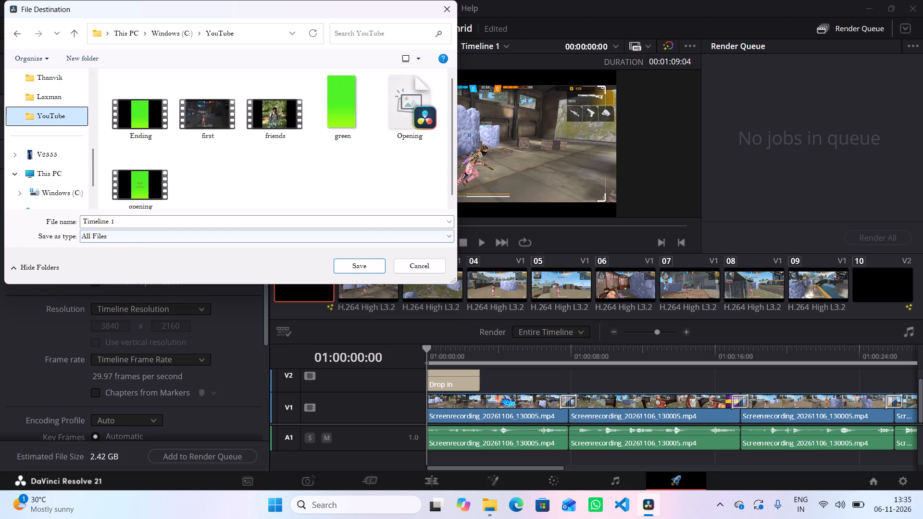
left_click(136, 218)
key("BackSpace")
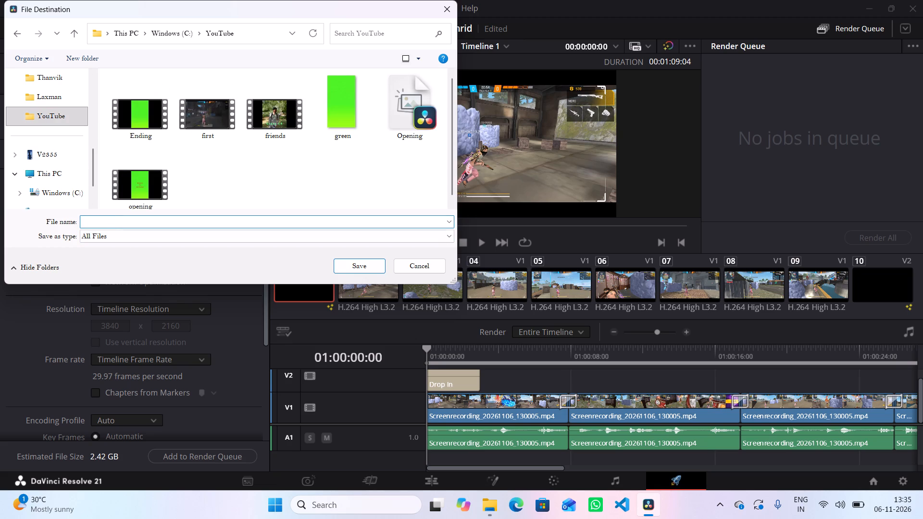
type("Onr")
key("BackSpace")
key("e")
type("Tap")
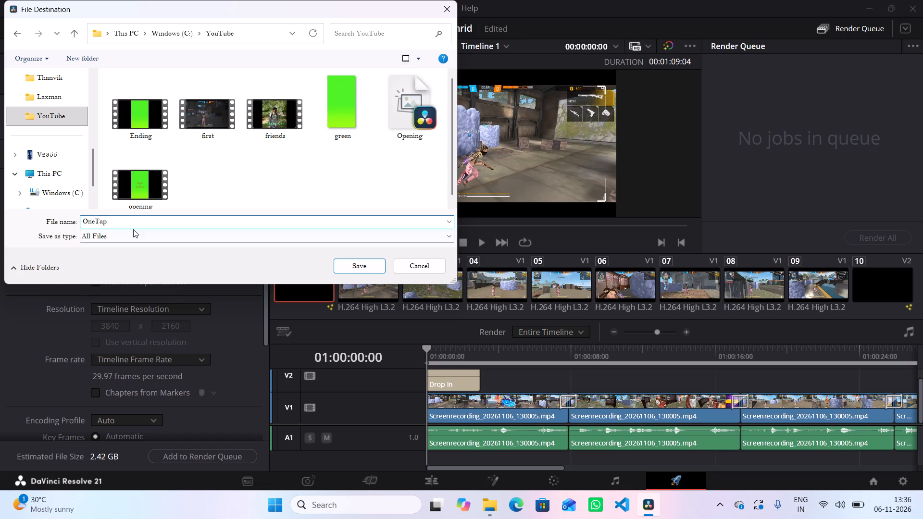
left_click(353, 263)
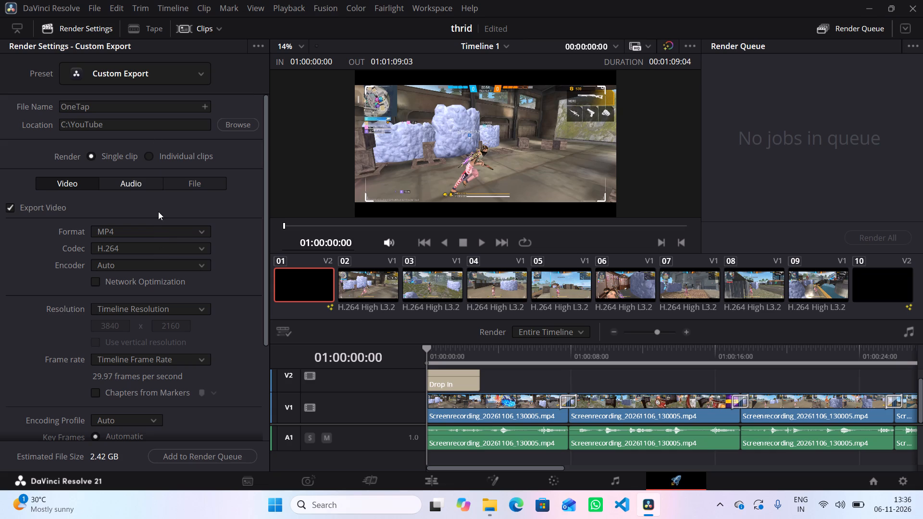
Add the OneTap export to the render queue and start rendering it.
scroll(161, 295, "down", 3)
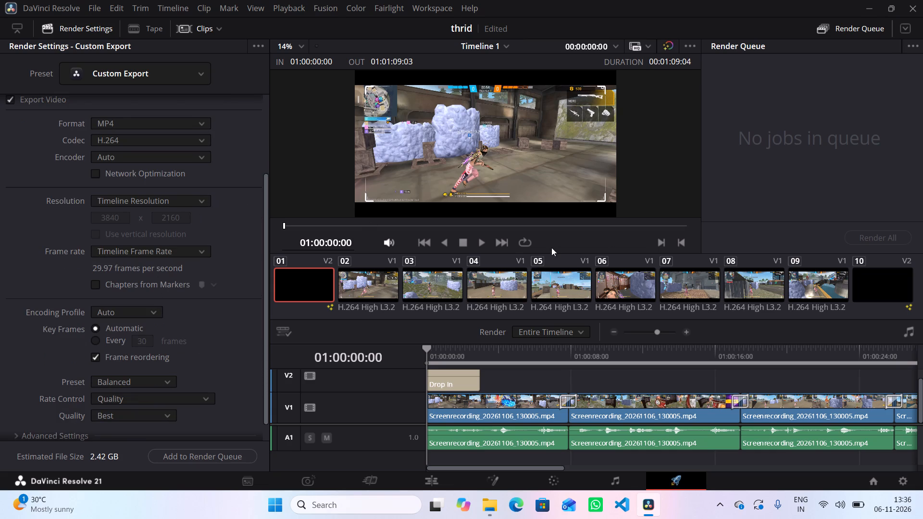
left_click(236, 454)
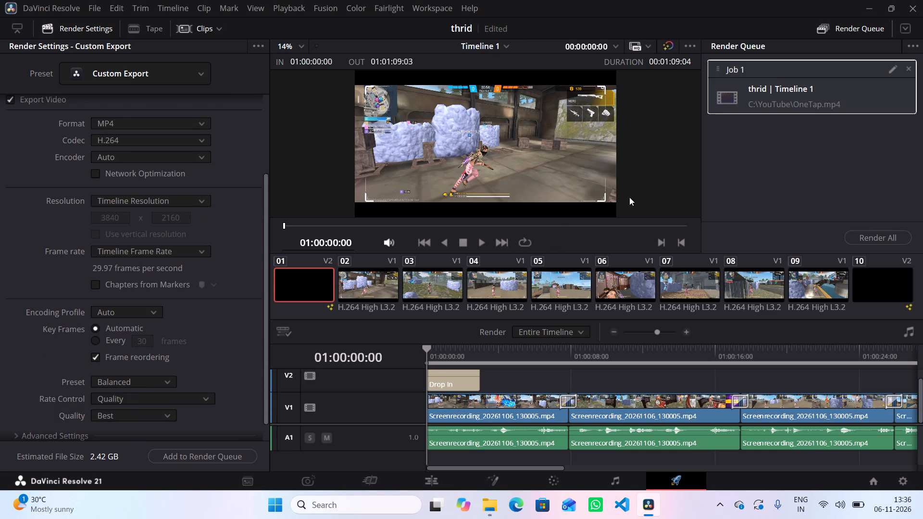
left_click(874, 236)
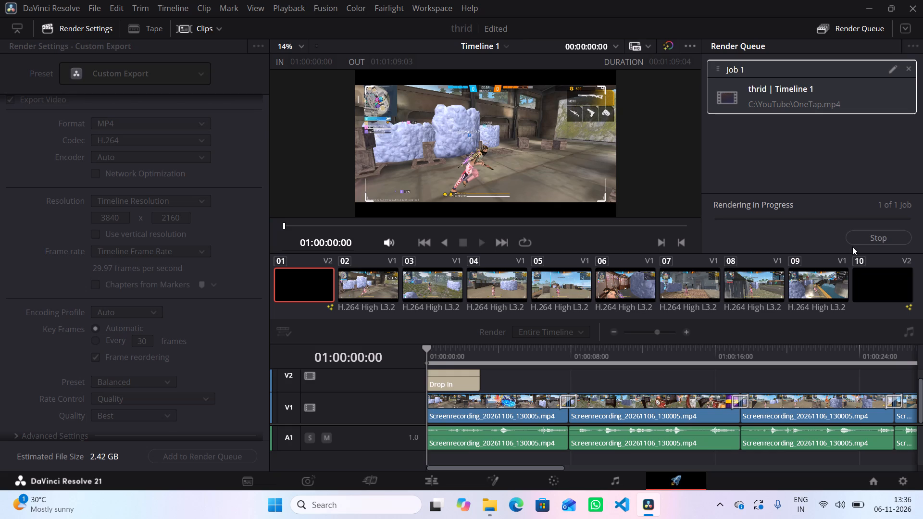